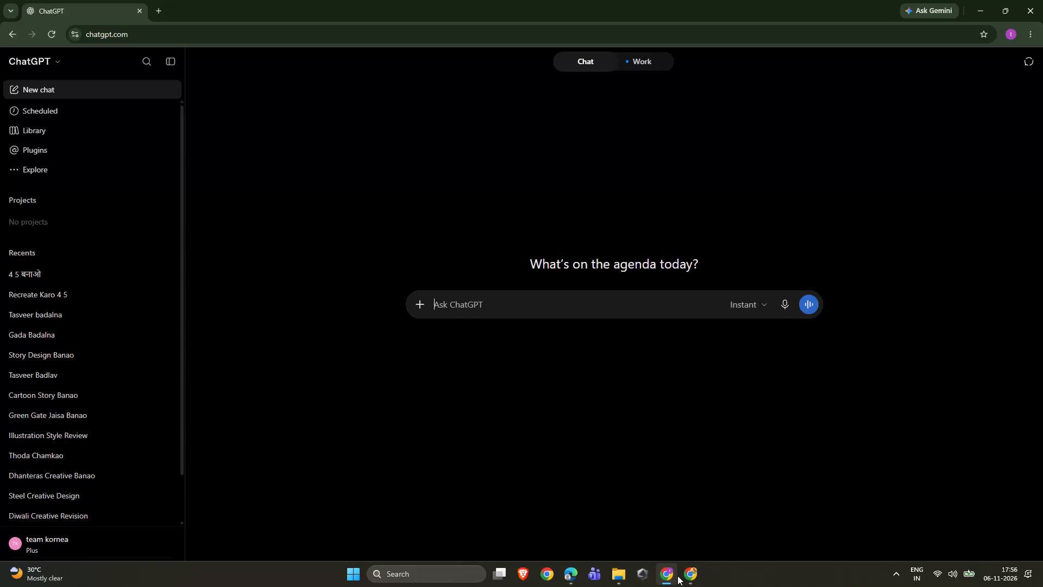
# Switch to the browser window with Pinterest and search for "happy diwali awards post" from the Celebrate the Festival of Lights pin.
pyautogui.click(704, 578)
pyautogui.click(690, 573)
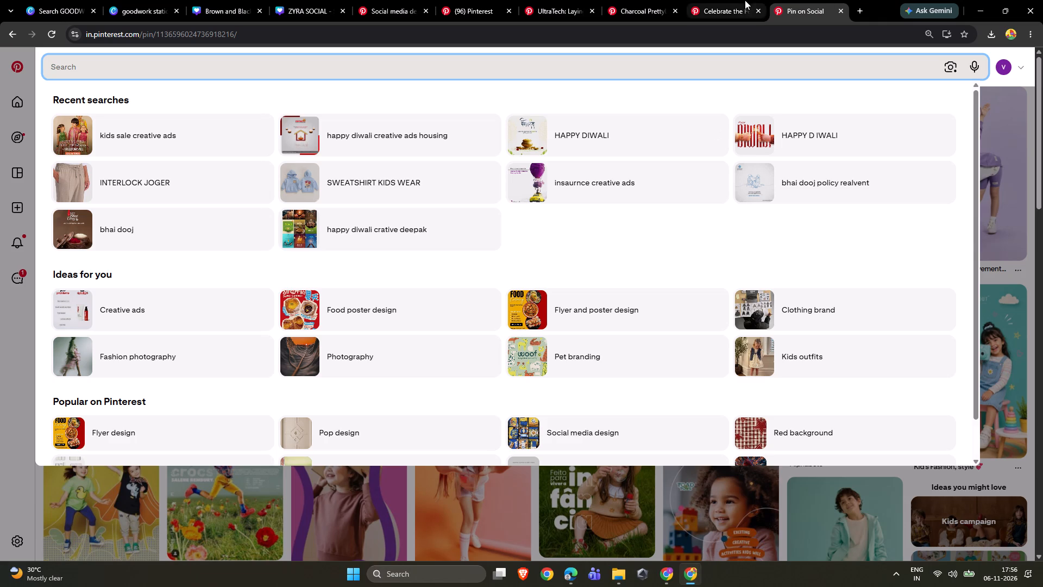
pyautogui.click(717, 0)
pyautogui.click(697, 65)
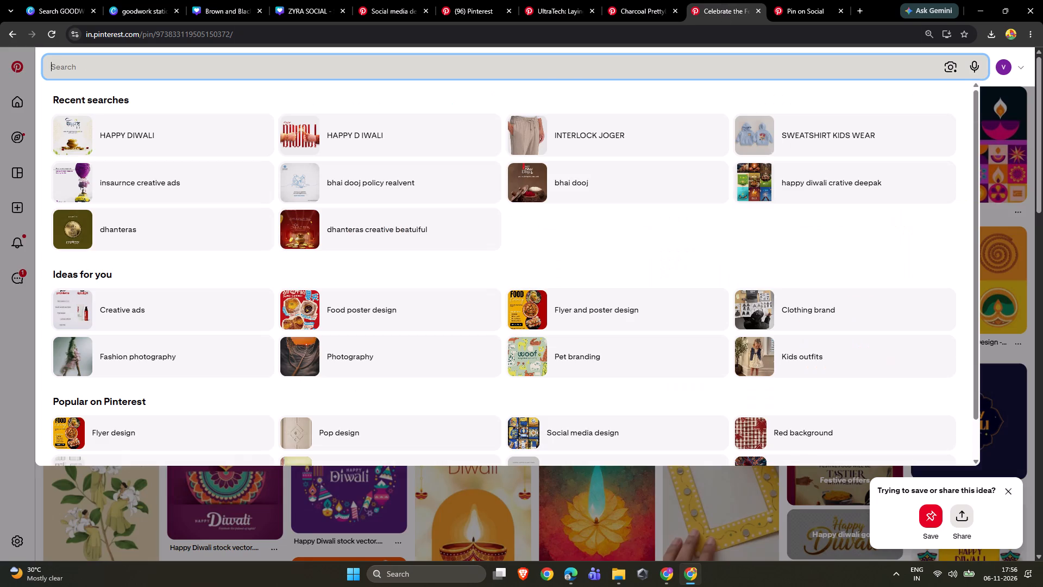
pyautogui.write('happy diwali talishman')
pyautogui.press('space')
pyautogui.press('BackSpace')
pyautogui.press('BackSpace')
pyautogui.press('BackSpace')
pyautogui.press('BackSpace')
pyautogui.press('BackSpace')
pyautogui.press('BackSpace')
pyautogui.press('BackSpace')
pyautogui.press('BackSpace')
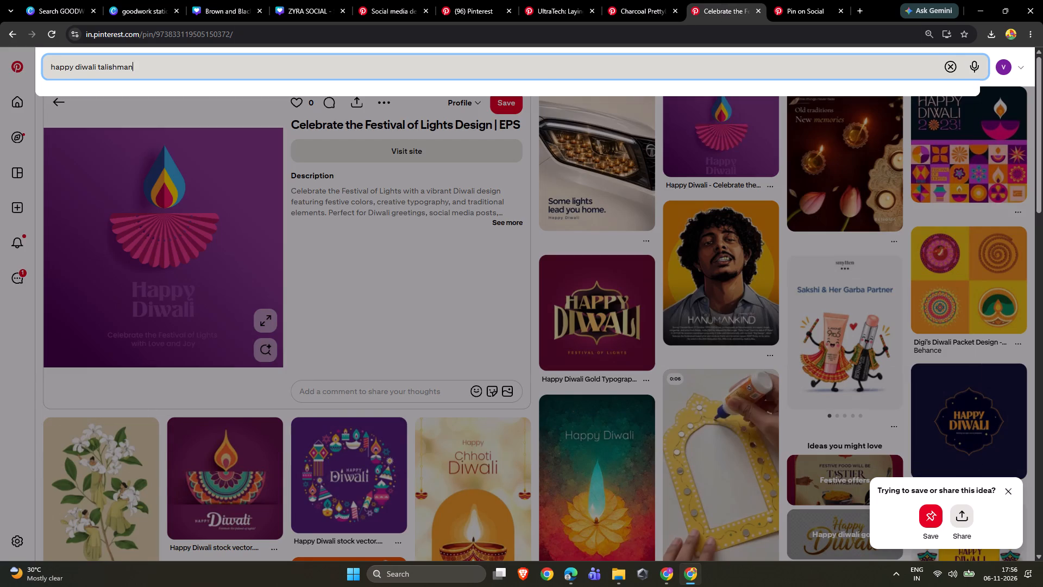
pyautogui.press('BackSpace')
pyautogui.press('BackSpace')
pyautogui.write('aea')
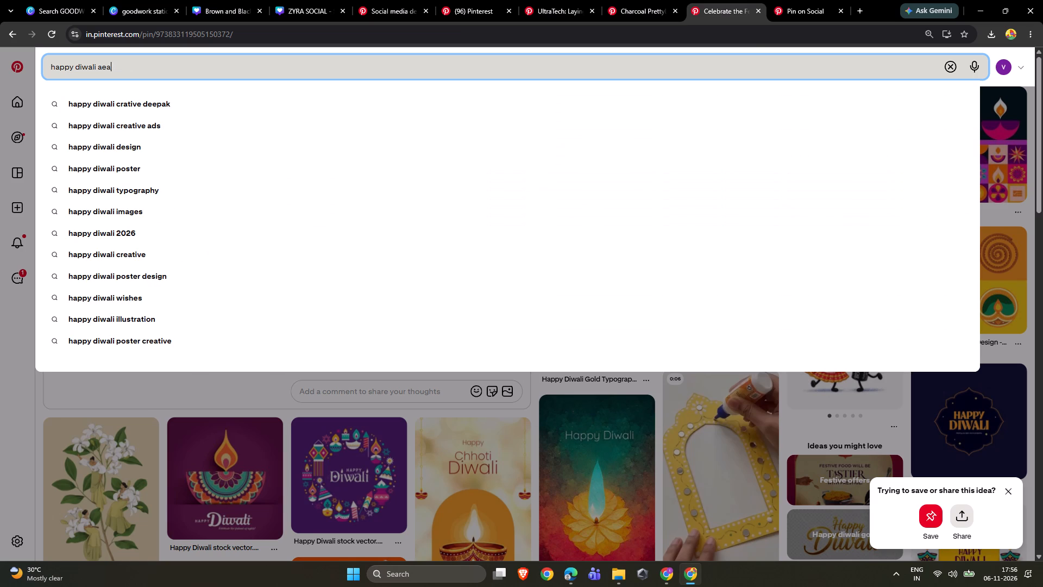
pyautogui.press('BackSpace')
pyautogui.press('BackSpace')
pyautogui.write('wards')
pyautogui.press('space')
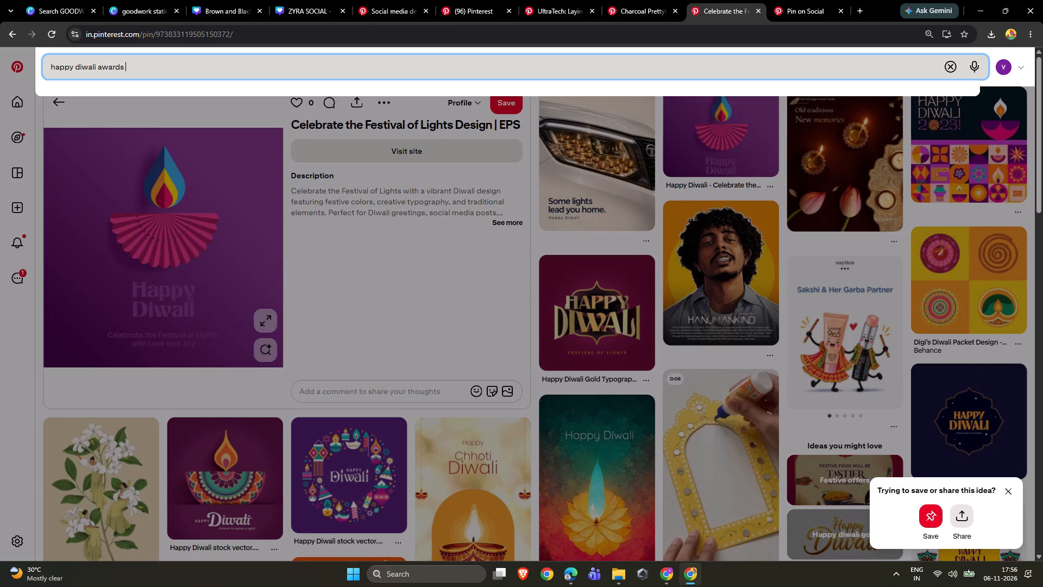
pyautogui.write('post')
pyautogui.press('space')
pyautogui.press('Return')
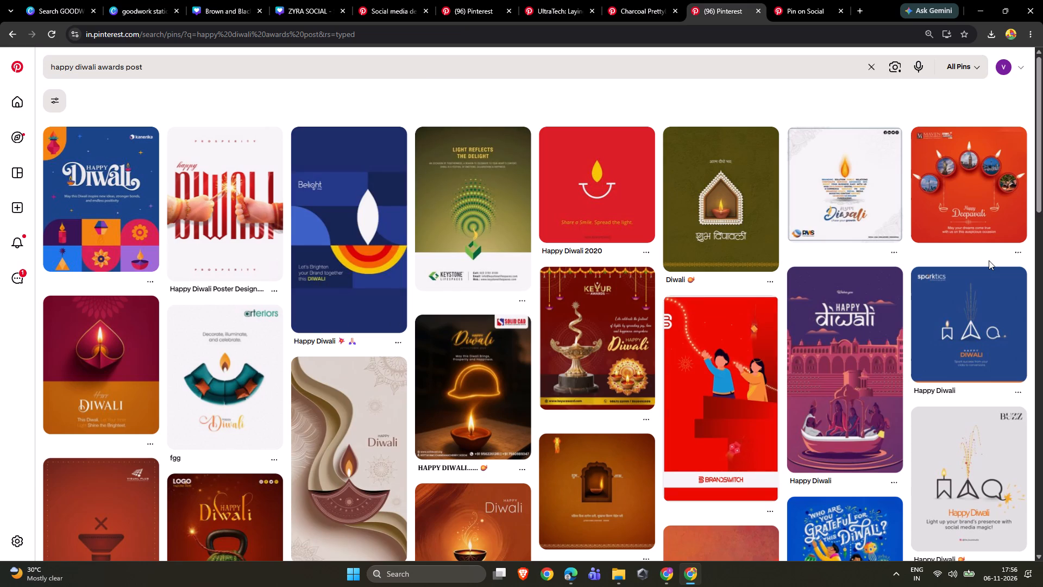
# Browse the Diwali results and open the Digital Diwali firecracker pin by Nextwave Creators in a new tab.
pyautogui.scroll(-3, 989, 260)
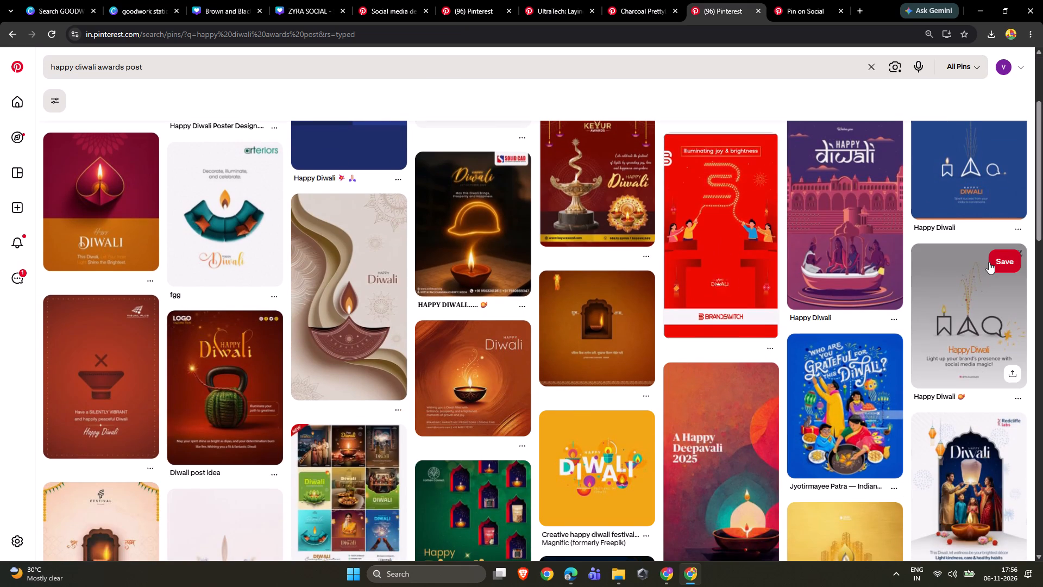
pyautogui.scroll(-1, 987, 266)
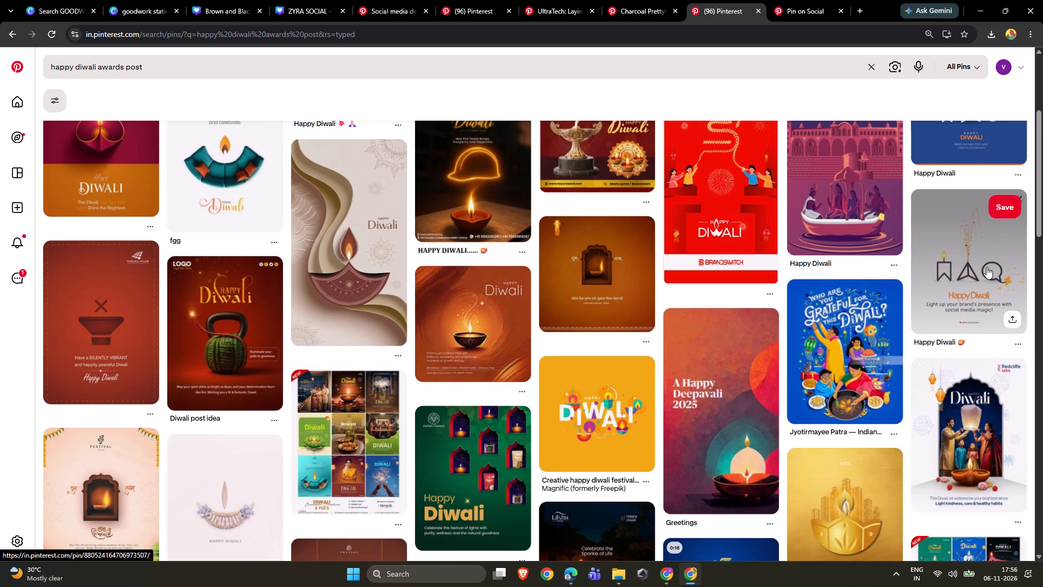
pyautogui.scroll(-4, 987, 267)
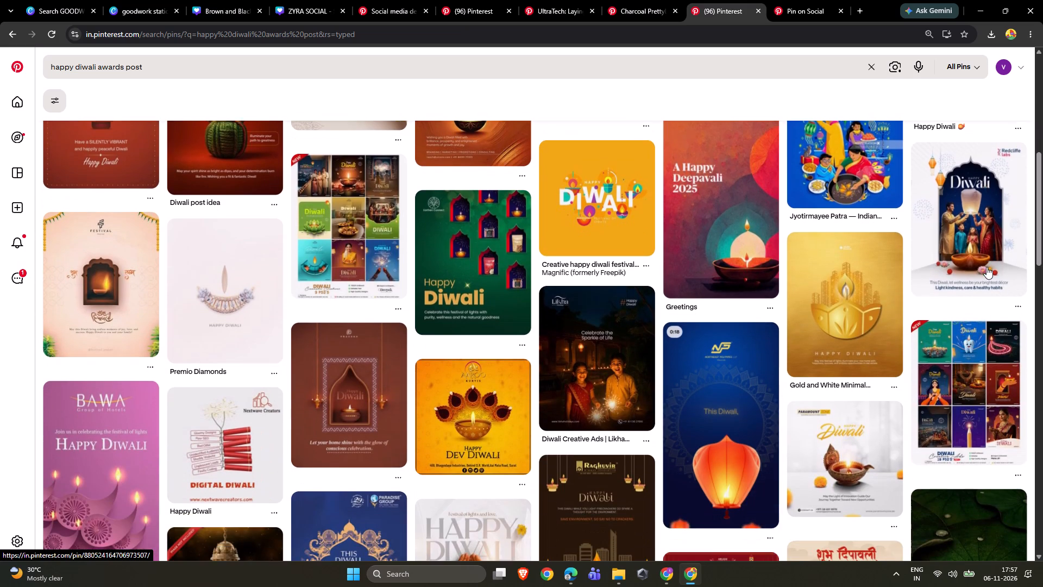
pyautogui.scroll(-3, 987, 267)
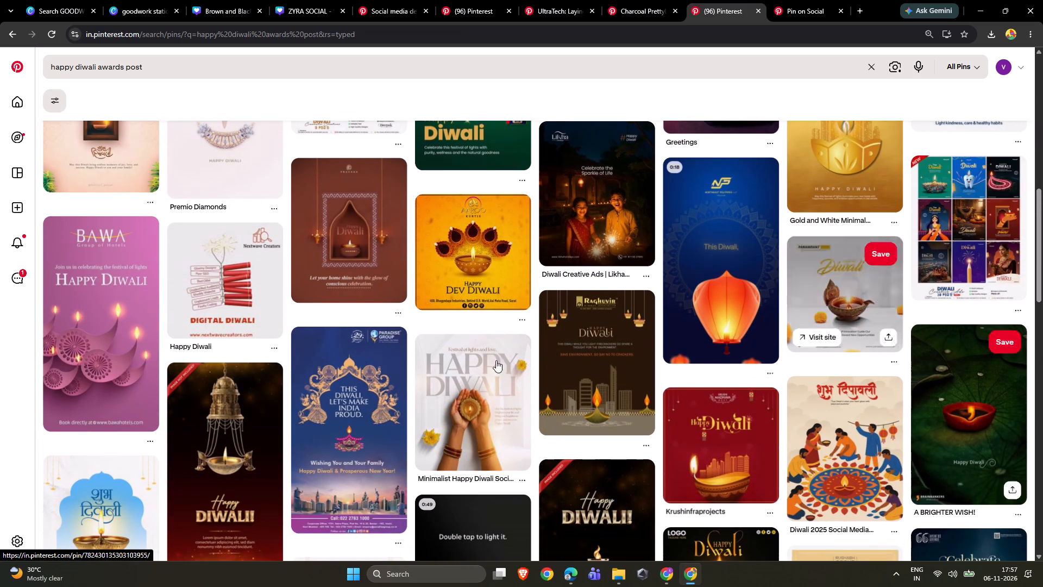
pyautogui.rightClick(204, 297)
pyautogui.click(224, 308)
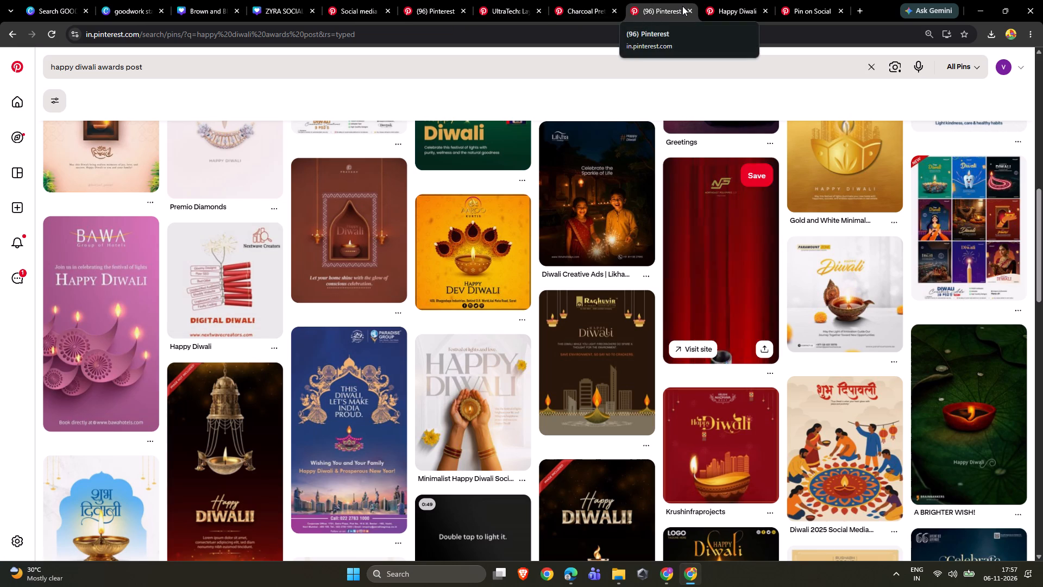
pyautogui.click(715, 5)
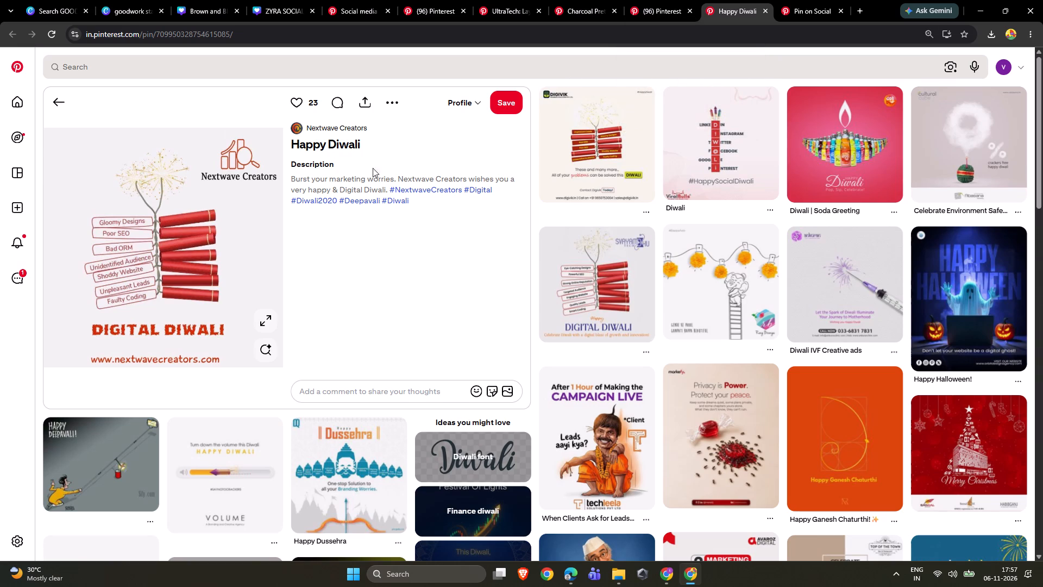
# Examine the related pins below the Digital Diwali post for creative festive and marketing design ideas.
pyautogui.scroll(-4, 385, 182)
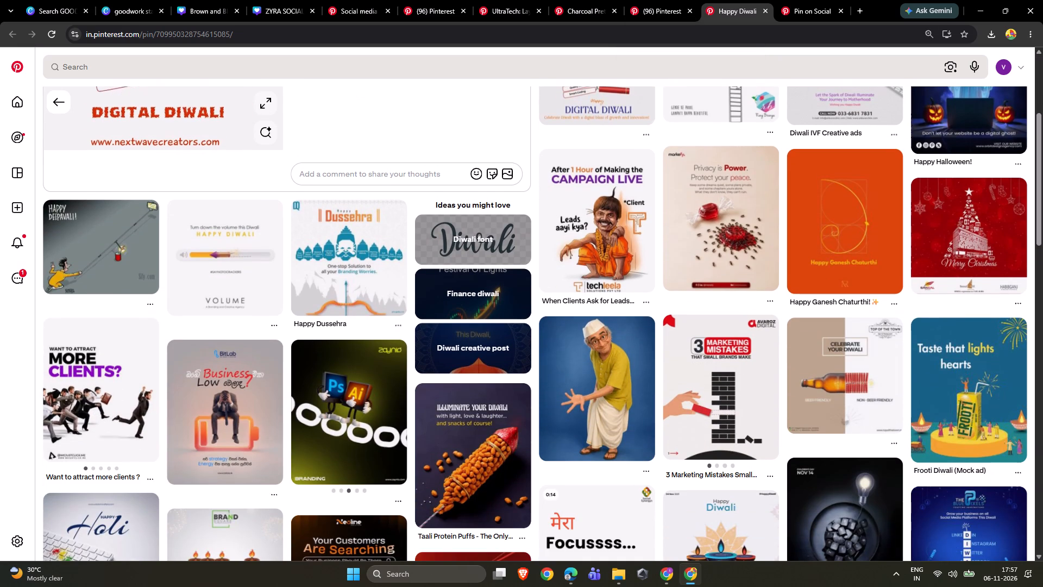
pyautogui.scroll(-4, 383, 181)
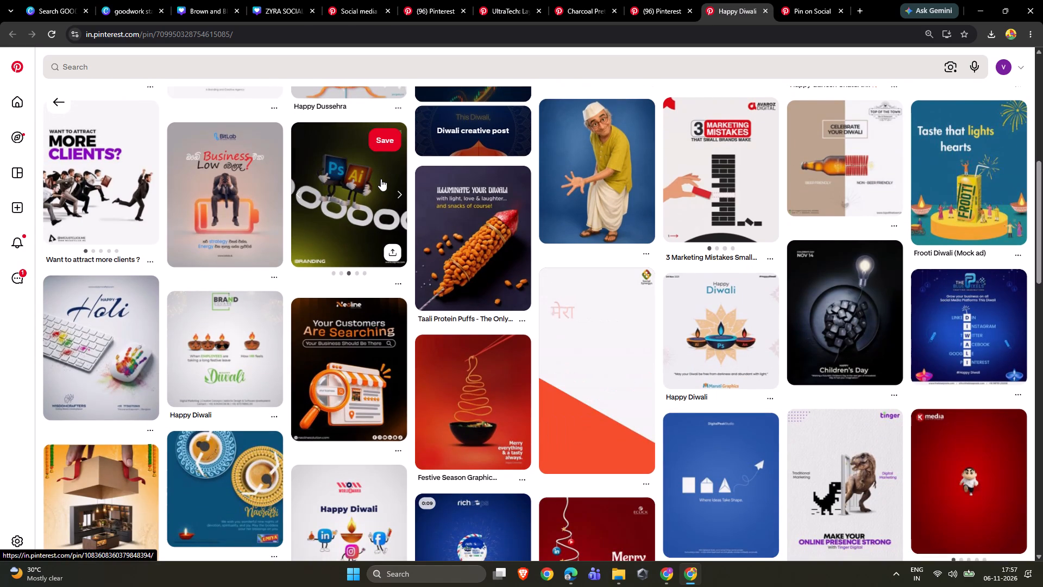
pyautogui.scroll(-4, 381, 179)
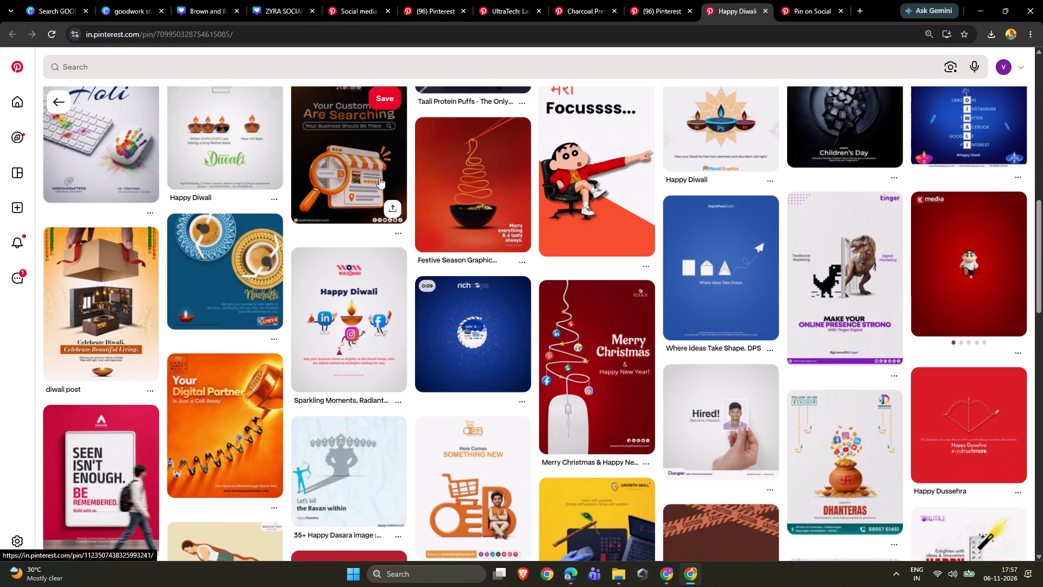
pyautogui.scroll(-3, 379, 177)
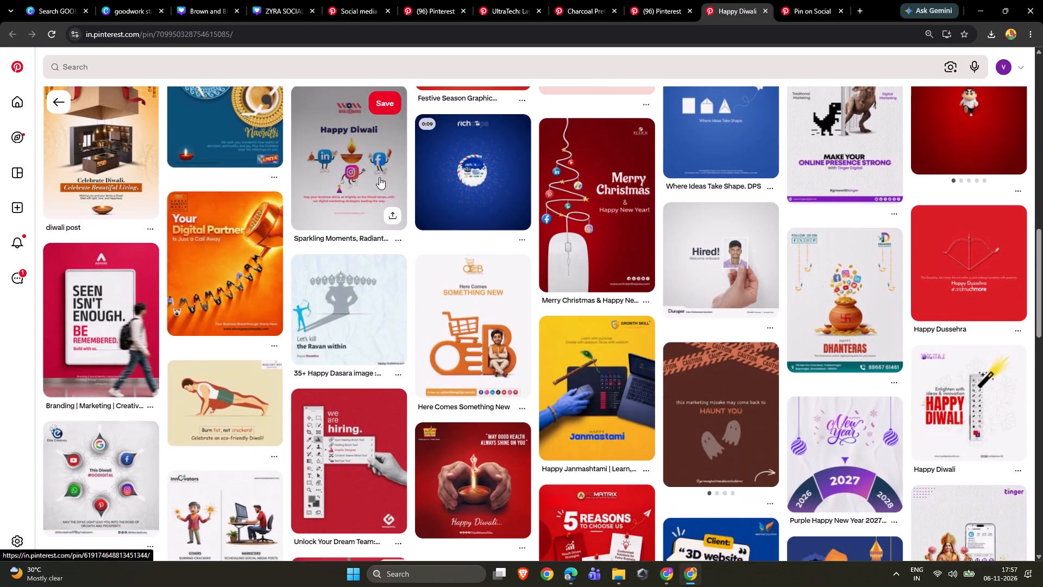
pyautogui.scroll(-4, 379, 177)
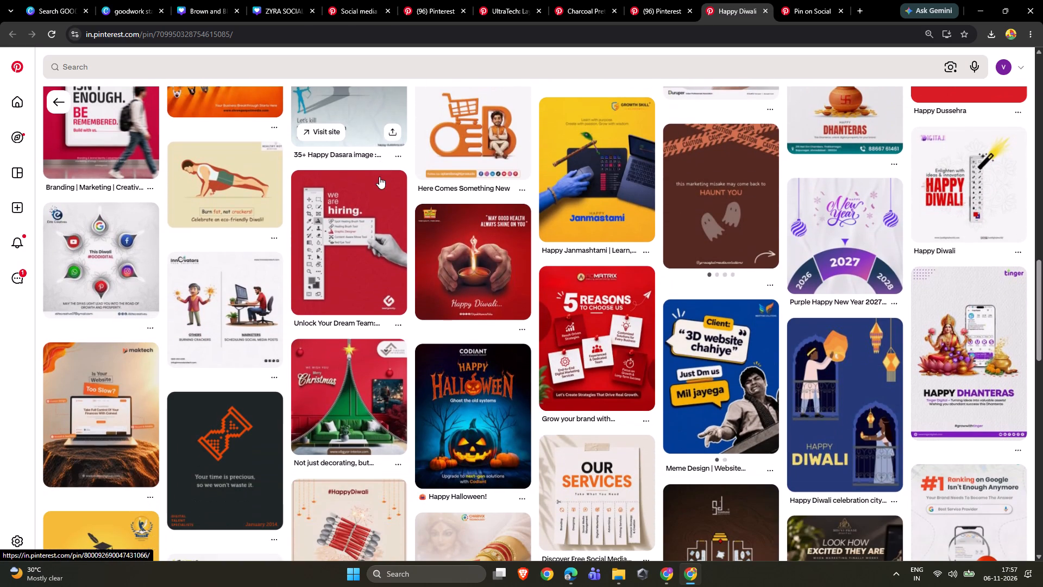
pyautogui.scroll(-2, 379, 177)
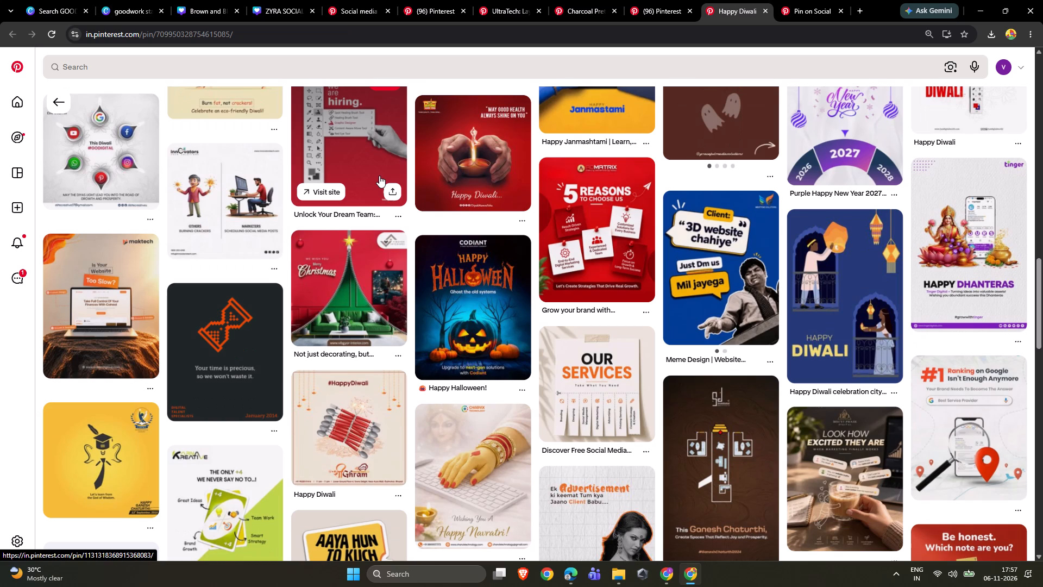
pyautogui.scroll(-4, 379, 176)
pyautogui.scroll(1, 379, 176)
pyautogui.scroll(-2, 379, 176)
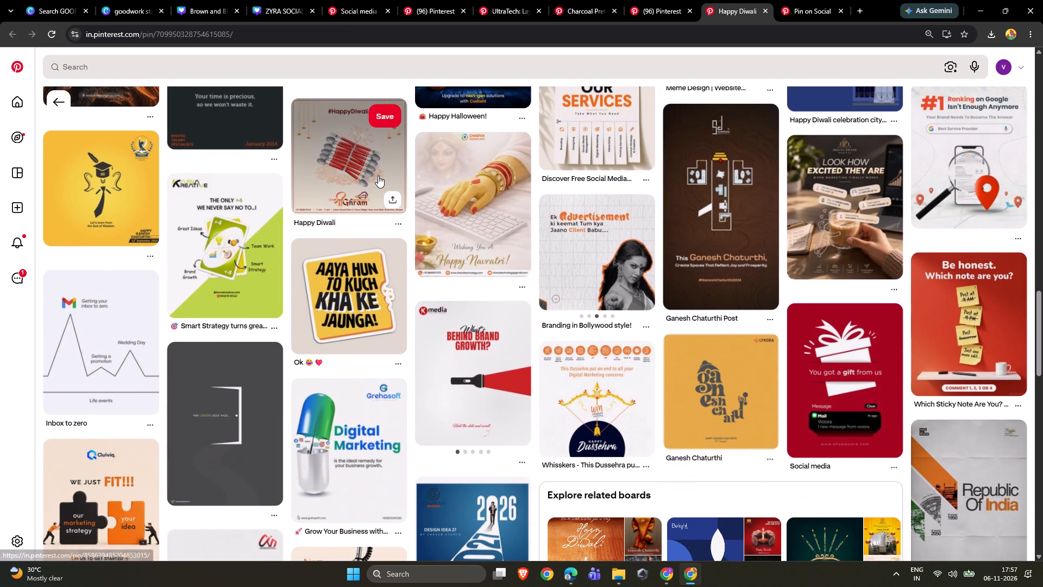
pyautogui.scroll(-3, 378, 176)
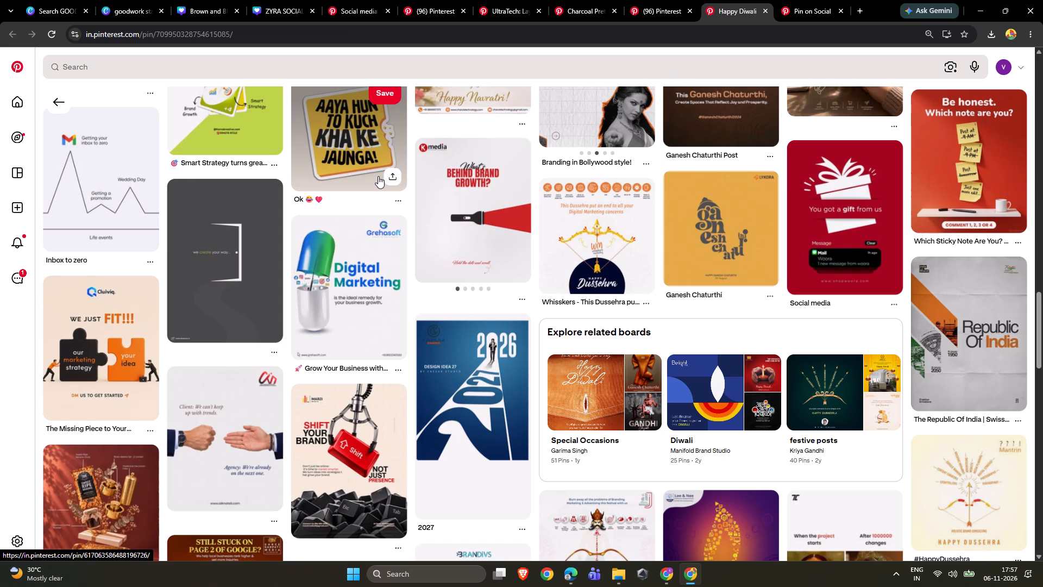
pyautogui.scroll(-4, 378, 176)
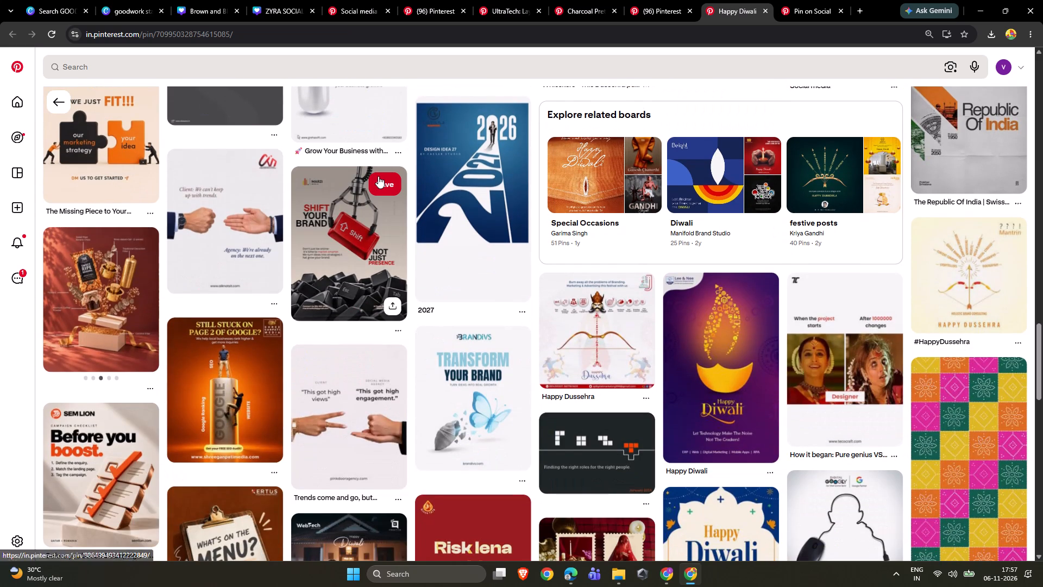
pyautogui.scroll(-4, 378, 176)
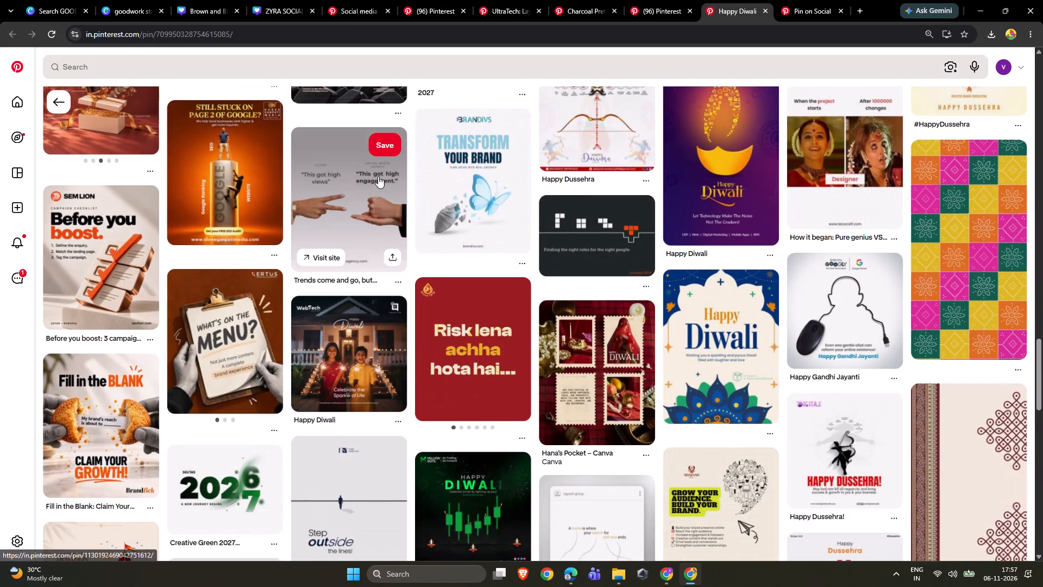
pyautogui.scroll(-9, 378, 176)
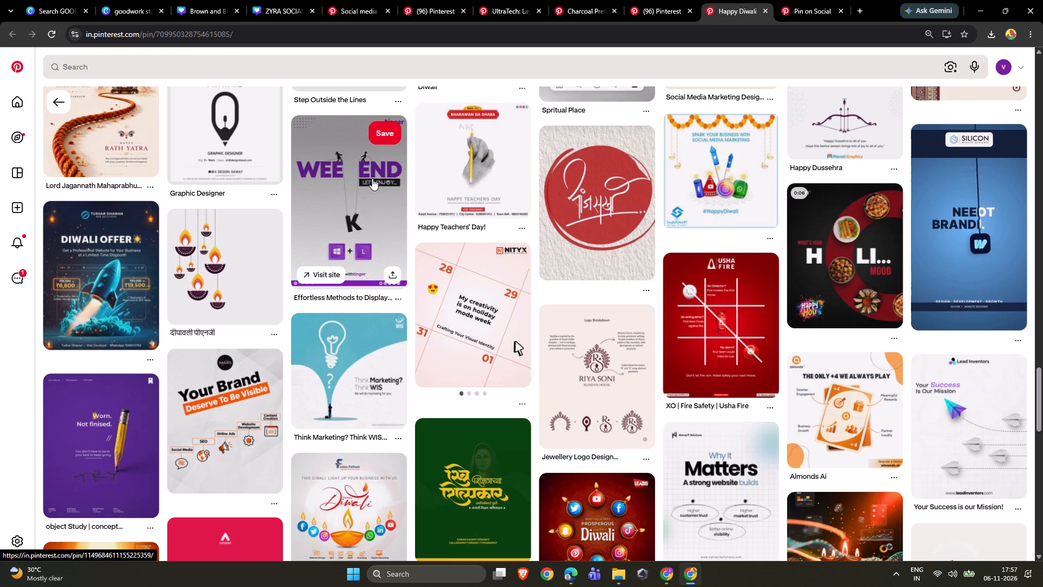
pyautogui.scroll(-7, 372, 178)
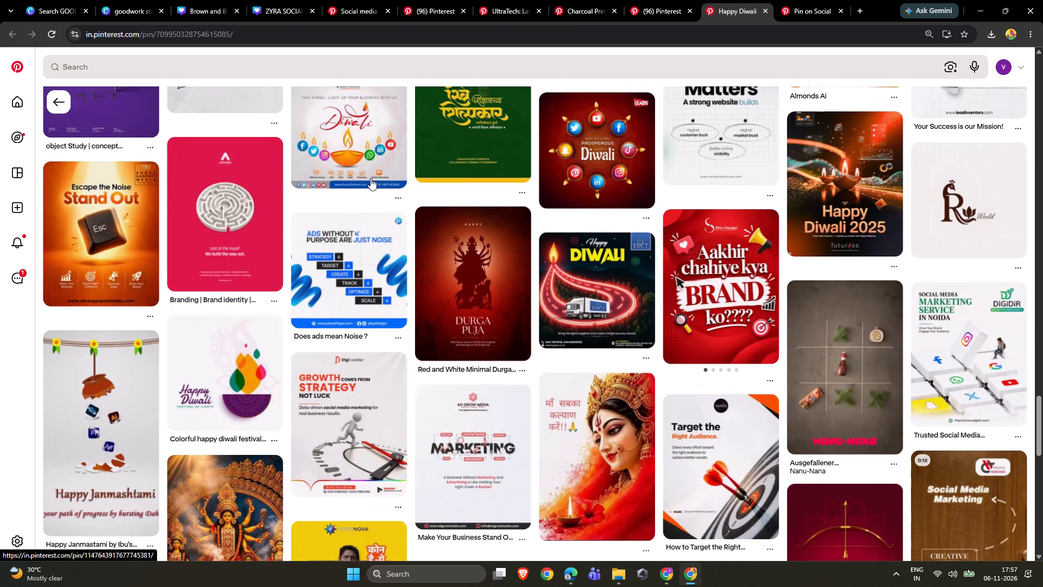
pyautogui.scroll(-8, 370, 178)
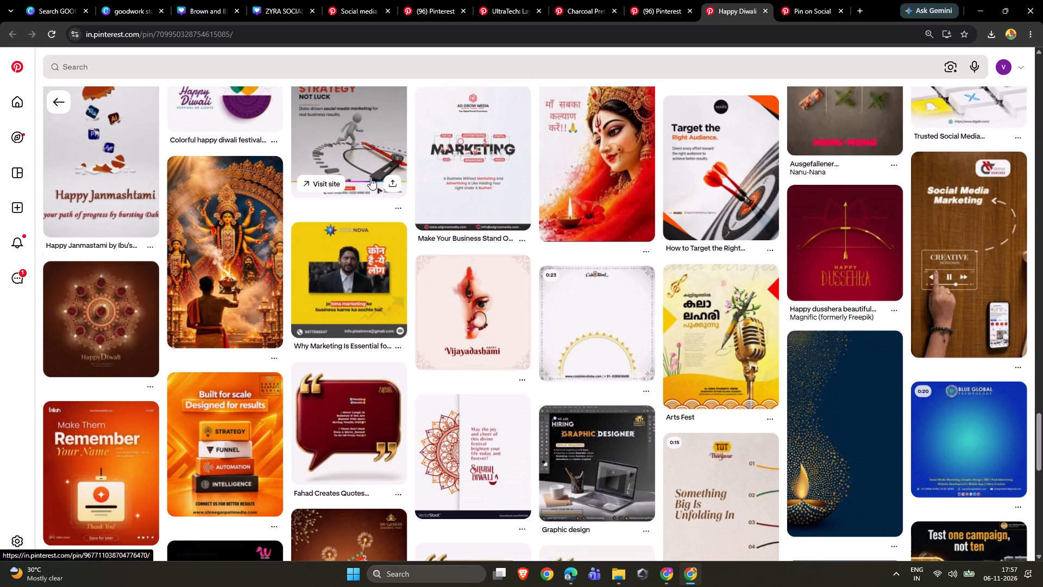
pyautogui.scroll(-7, 370, 178)
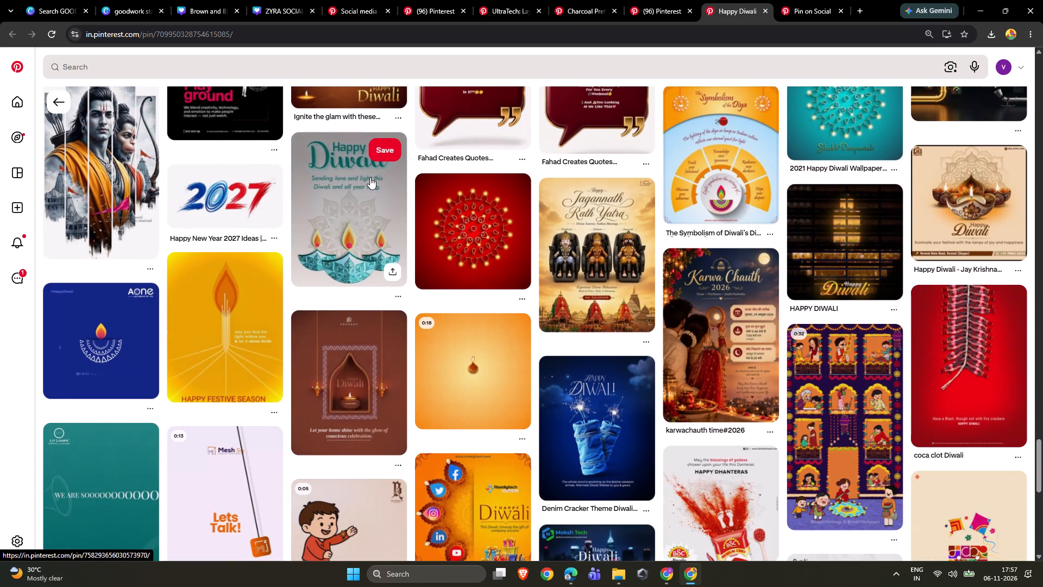
pyautogui.scroll(-1, 370, 177)
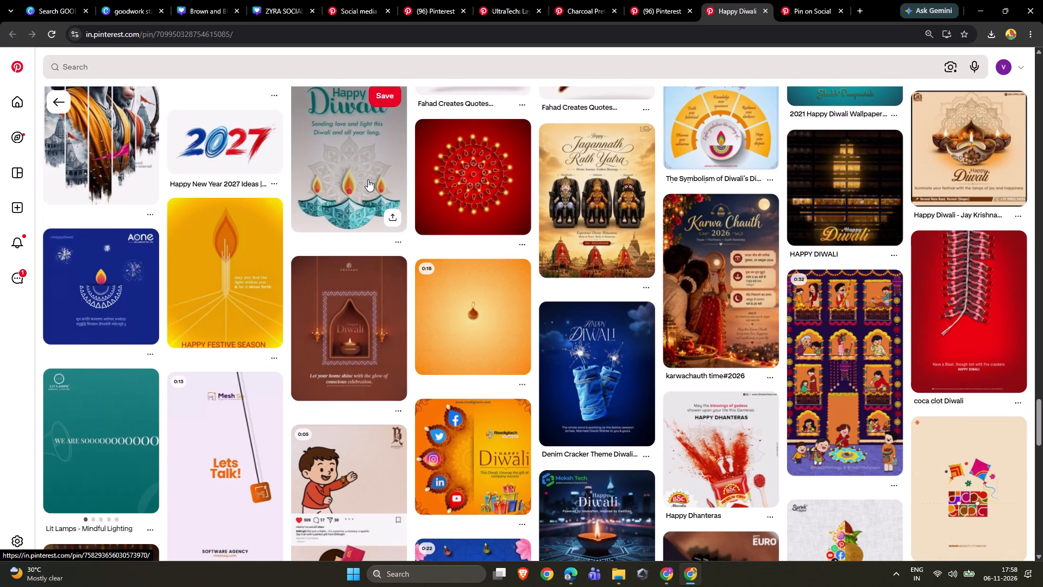
pyautogui.scroll(-5, 367, 180)
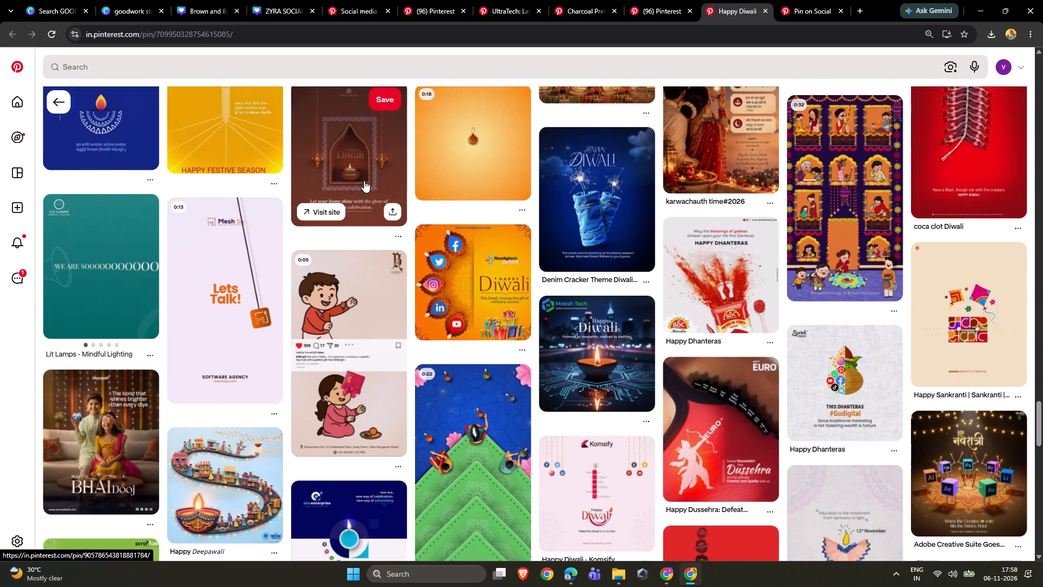
pyautogui.scroll(-5, 364, 180)
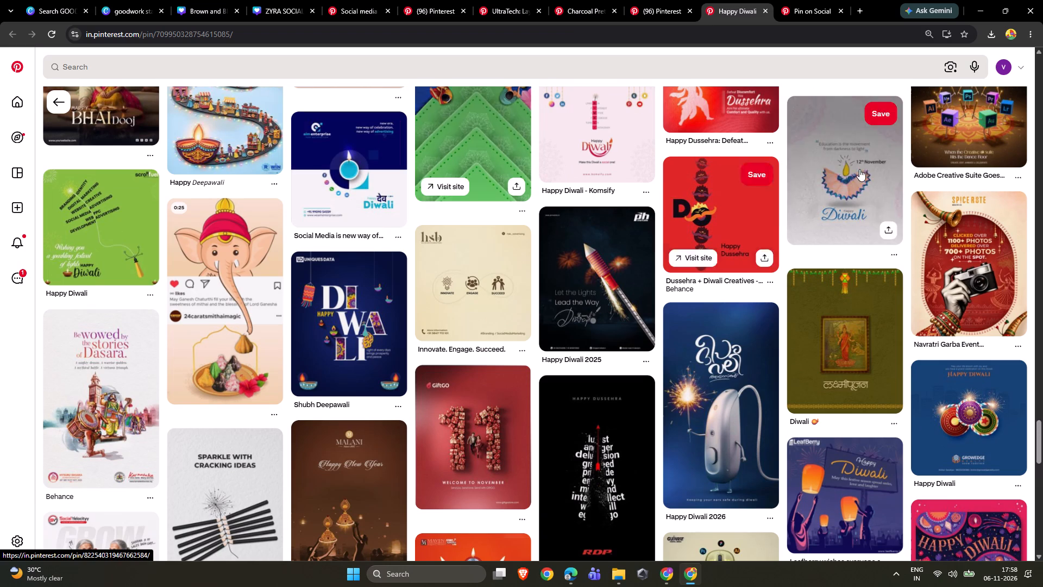
# Open the dark firecracker rocket pin "Happy Diwali 2025" in a new tab and view it with its related pins.
pyautogui.rightClick(588, 250)
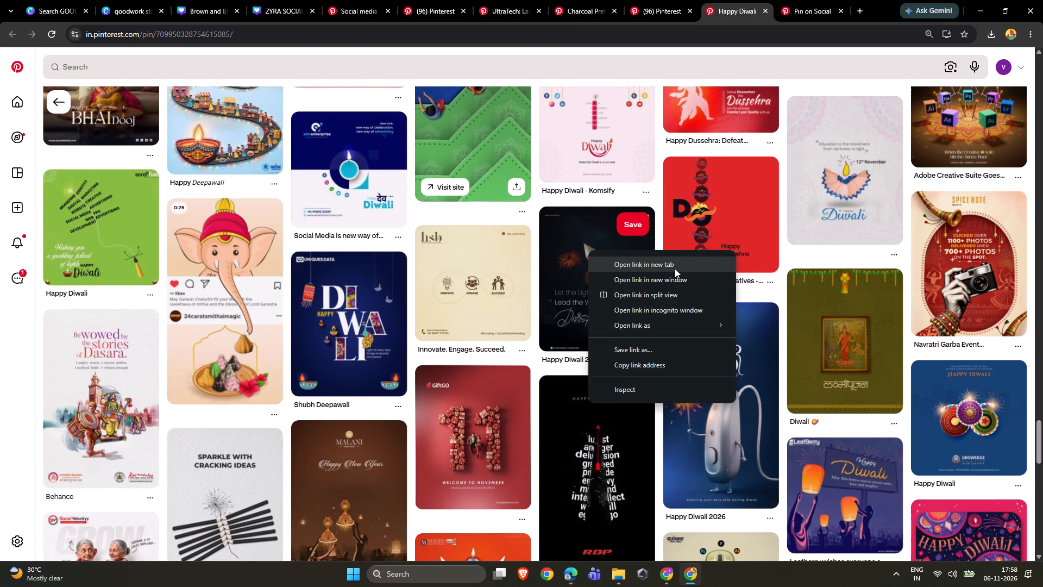
pyautogui.click(675, 268)
pyautogui.click(736, 0)
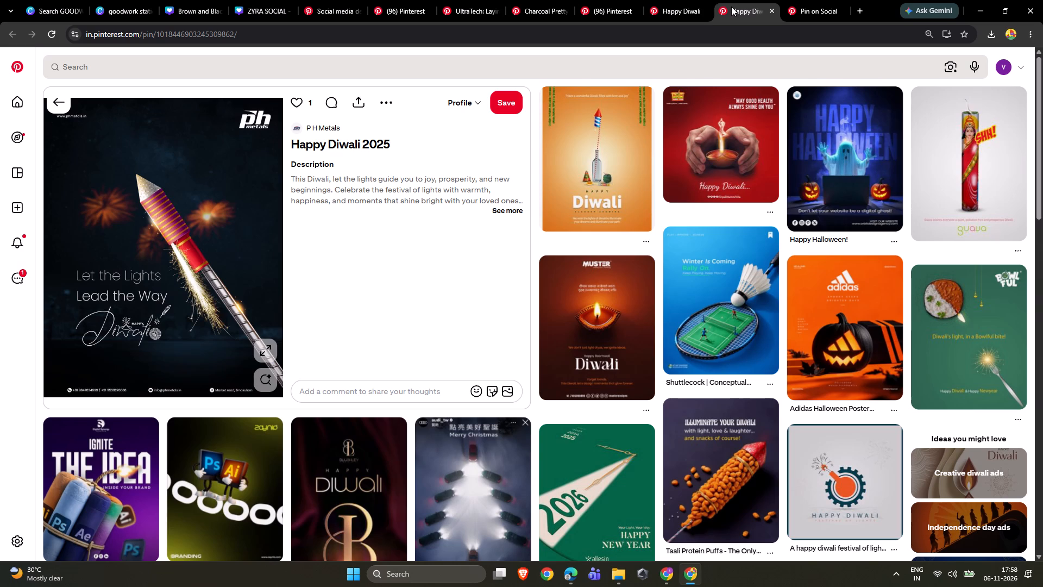
pyautogui.scroll(-3, 652, 204)
pyautogui.scroll(3, 645, 205)
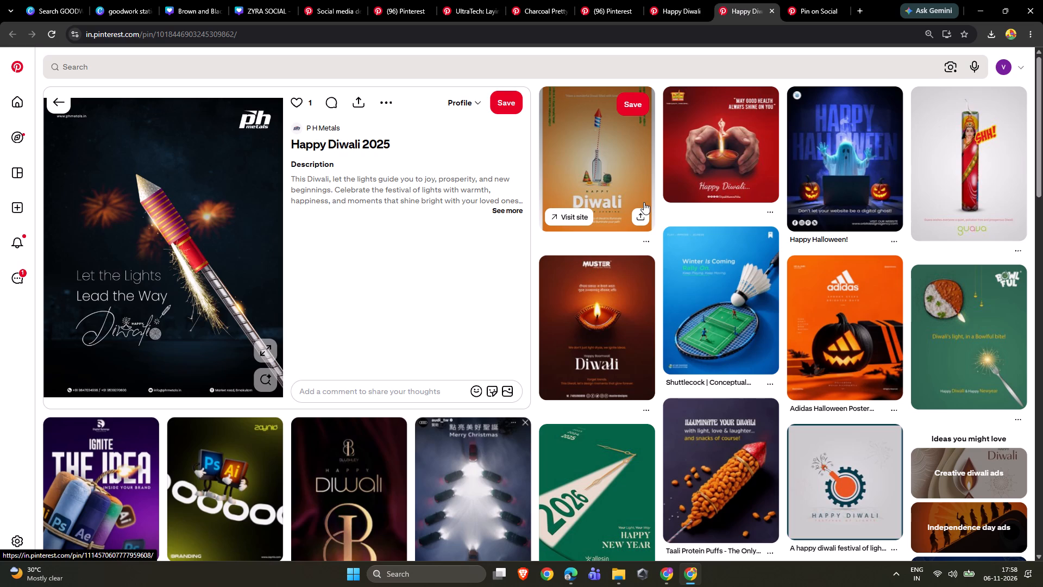
# Examine the related pins below the "Happy Diwali 2025" rocket pin for festive and brand post design ideas.
pyautogui.scroll(-5, 644, 202)
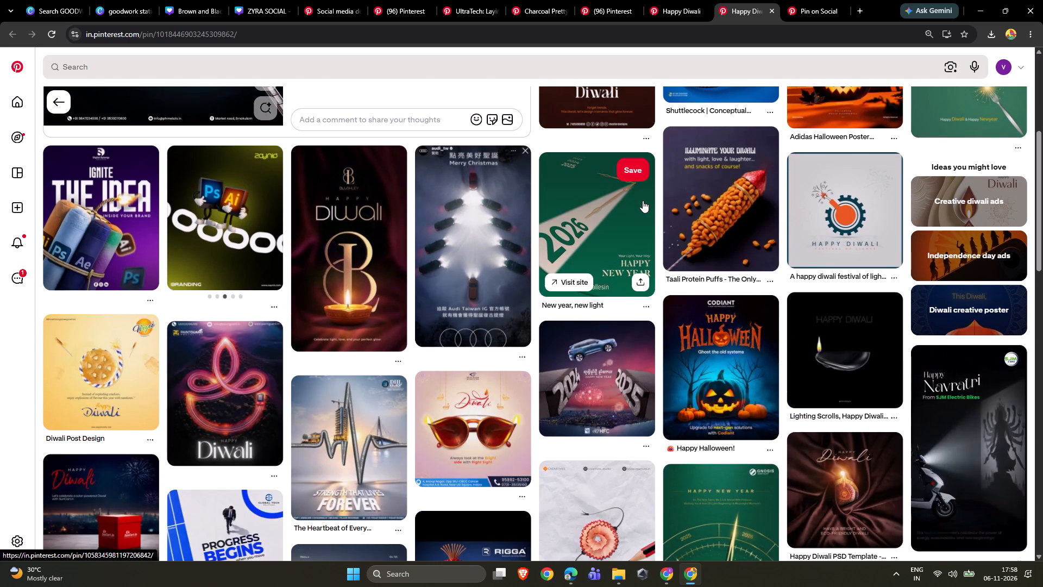
pyautogui.scroll(-3, 642, 198)
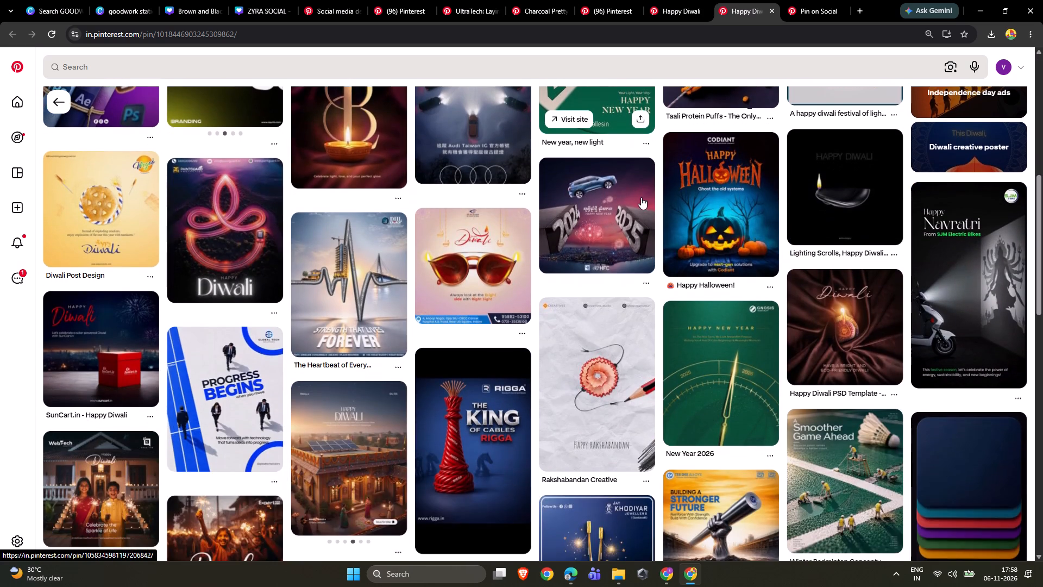
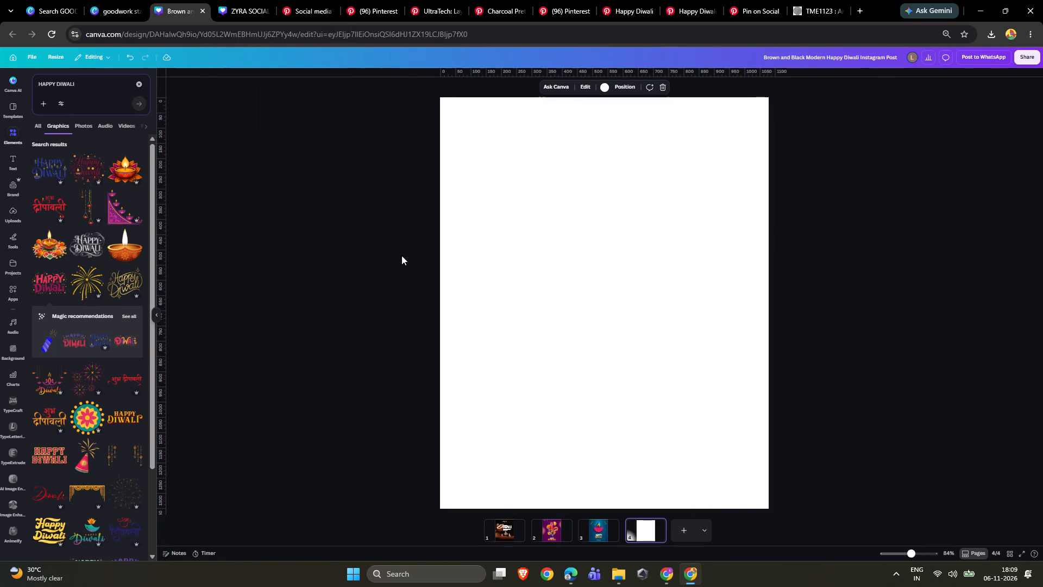
# Paste the recreated Talisman Awards Diwali image onto the blank fourth page in Canva and enlarge it to cover the whole page.
pyautogui.hotkey('ctrl', 'v')
pyautogui.moveTo(641, 369); pyautogui.dragTo(589, 299)
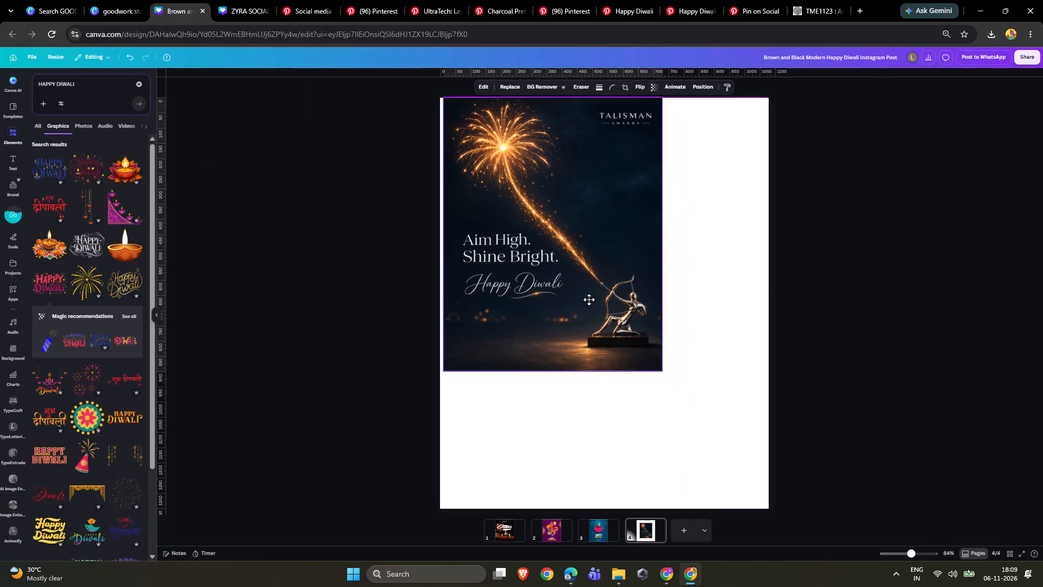
pyautogui.moveTo(589, 299); pyautogui.dragTo(584, 299)
pyautogui.moveTo(659, 371); pyautogui.dragTo(658, 371)
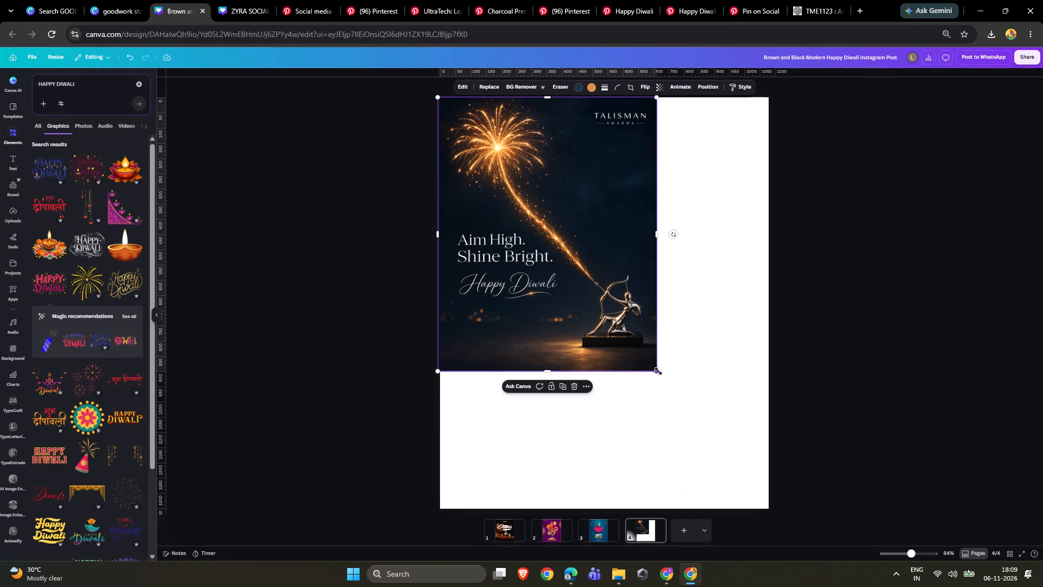
pyautogui.moveTo(658, 371); pyautogui.dragTo(779, 498)
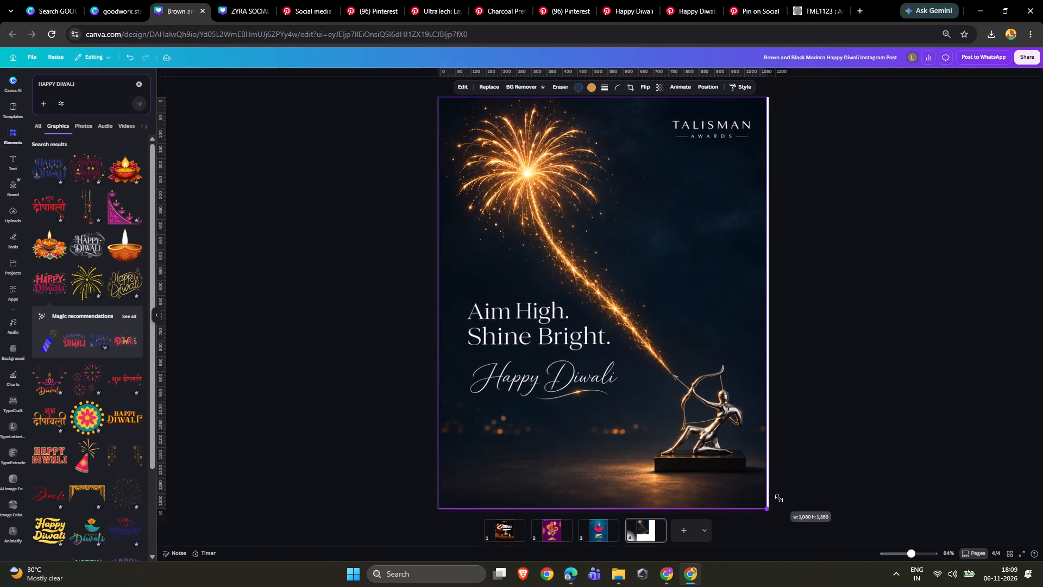
pyautogui.moveTo(779, 498); pyautogui.dragTo(786, 503)
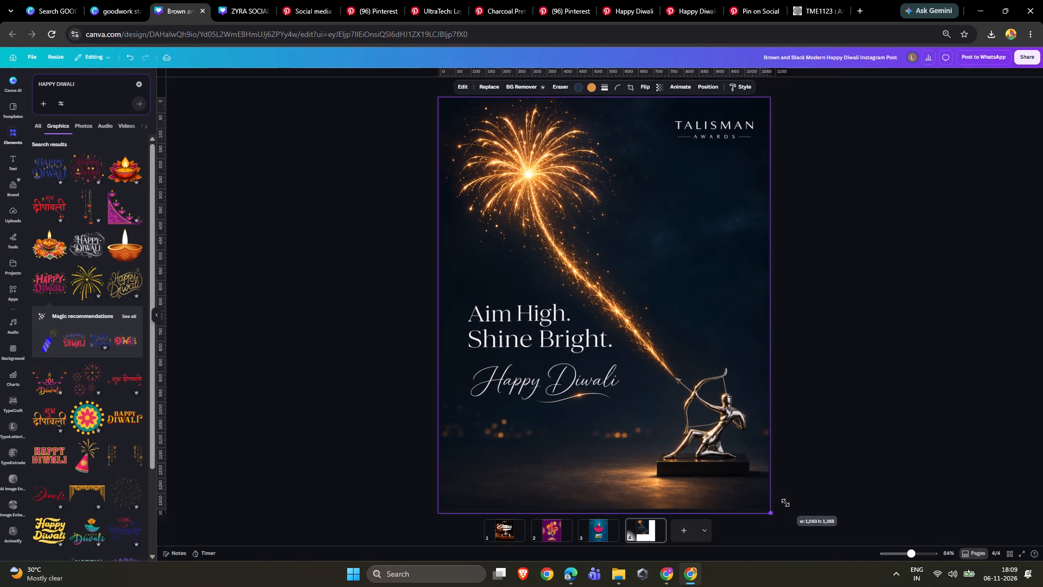
pyautogui.moveTo(786, 503); pyautogui.dragTo(786, 501)
# Replace the fourth page's background with the pasted archer trophy Diwali image and select it.
pyautogui.rightClick(680, 432)
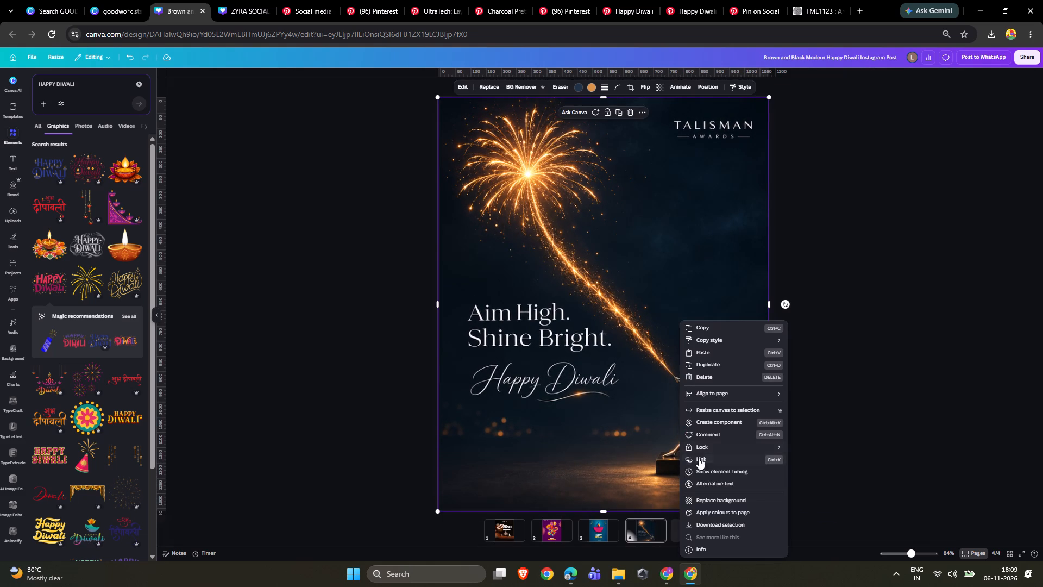
pyautogui.click(739, 495)
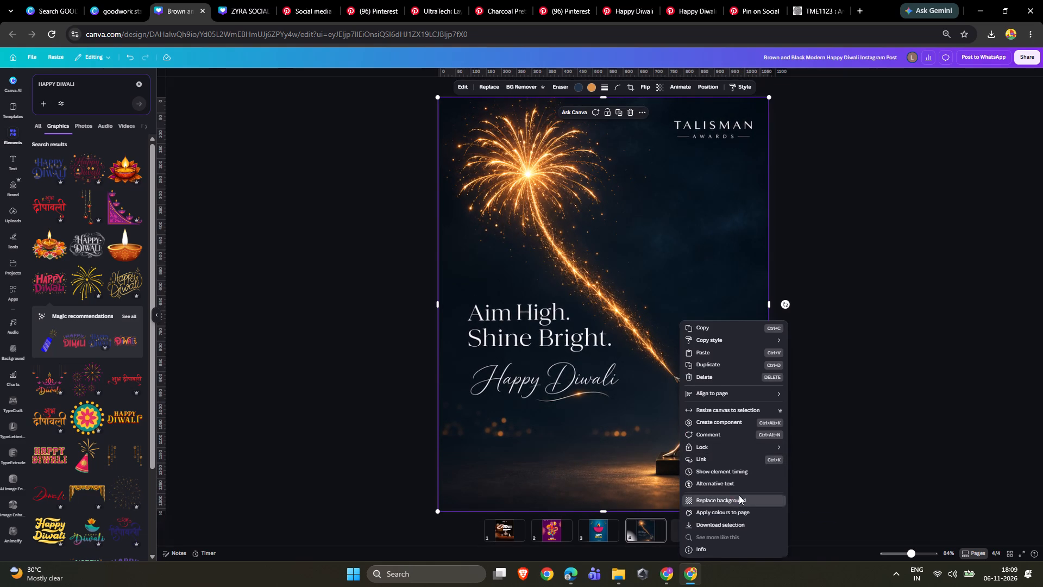
pyautogui.click(682, 440)
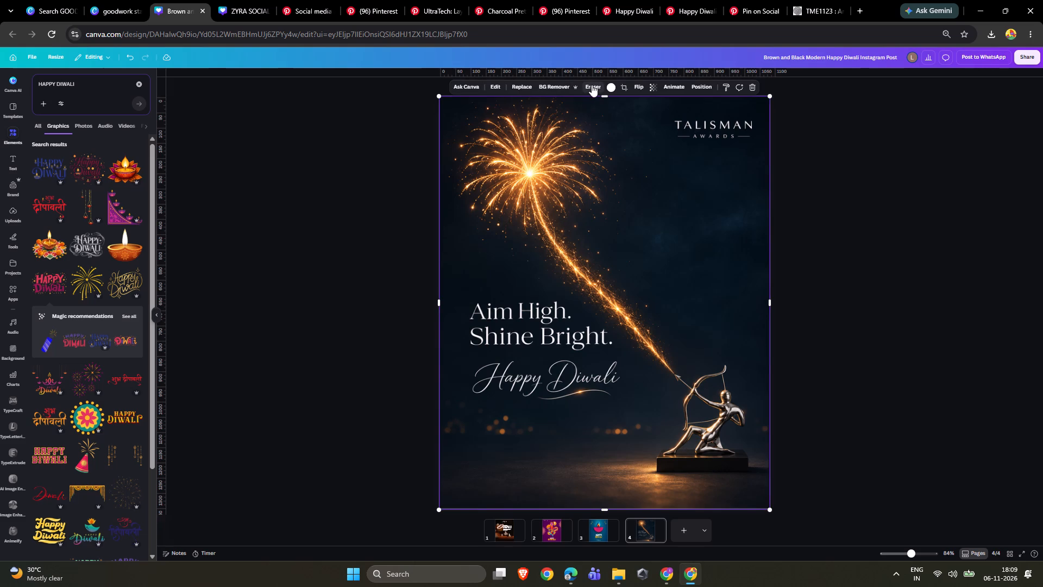
# Erase the Talisman Awards logo from the Diwali archer image on page 4 with Magic Eraser.
pyautogui.click(592, 85)
pyautogui.click(598, 106)
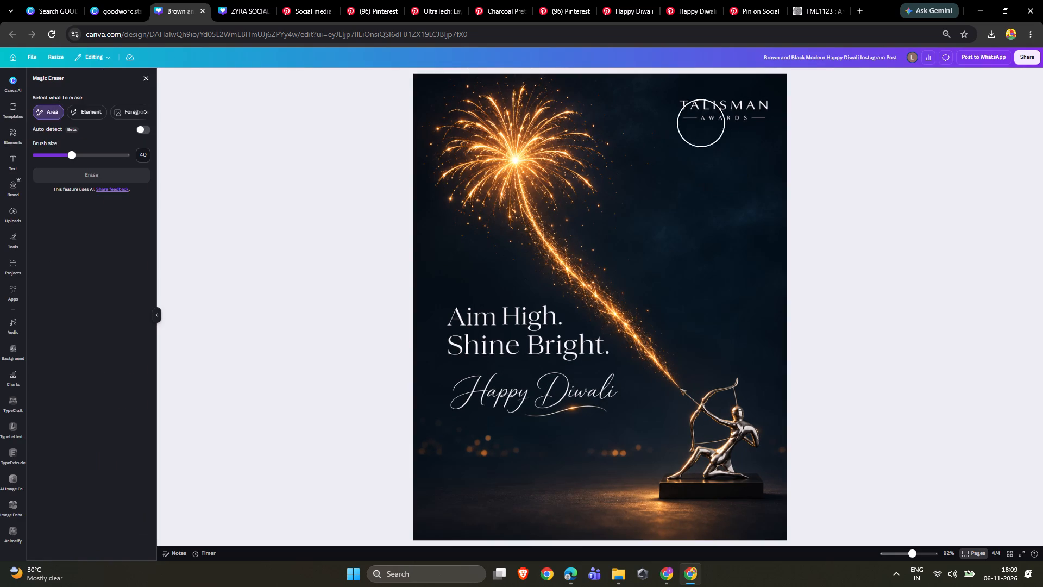
pyautogui.moveTo(681, 109); pyautogui.dragTo(796, 115)
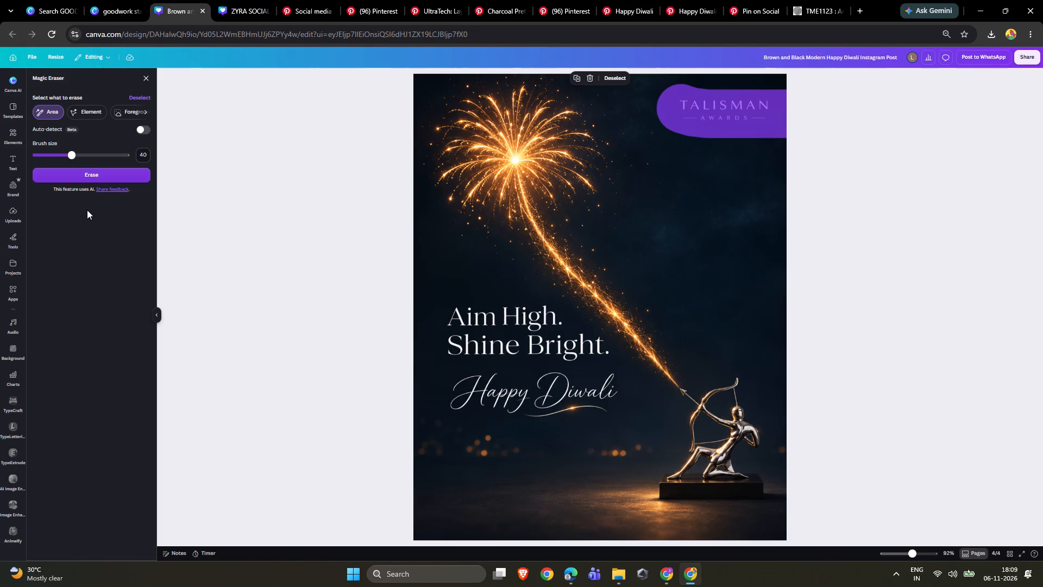
pyautogui.click(102, 177)
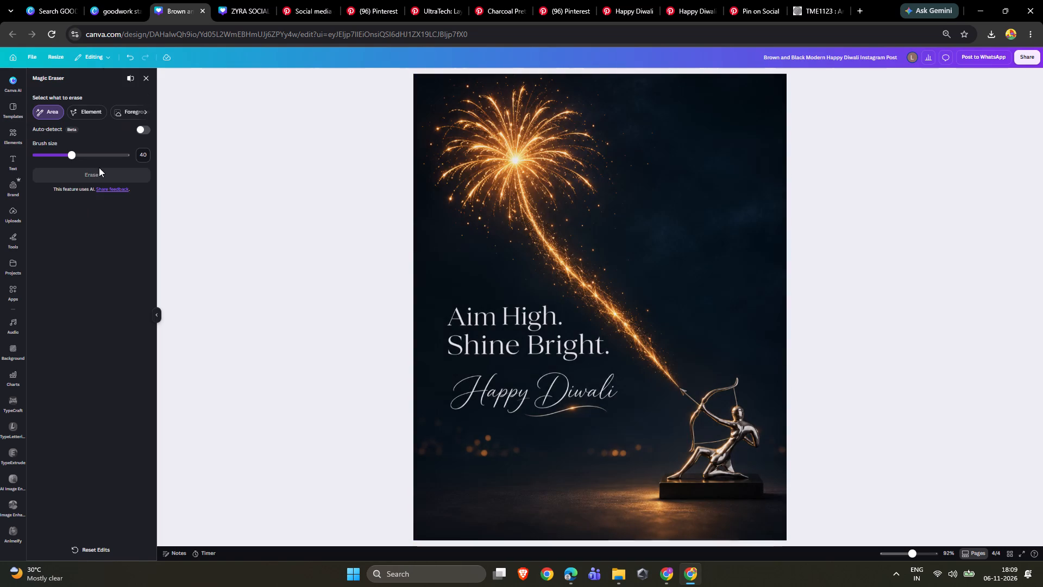
pyautogui.click(143, 74)
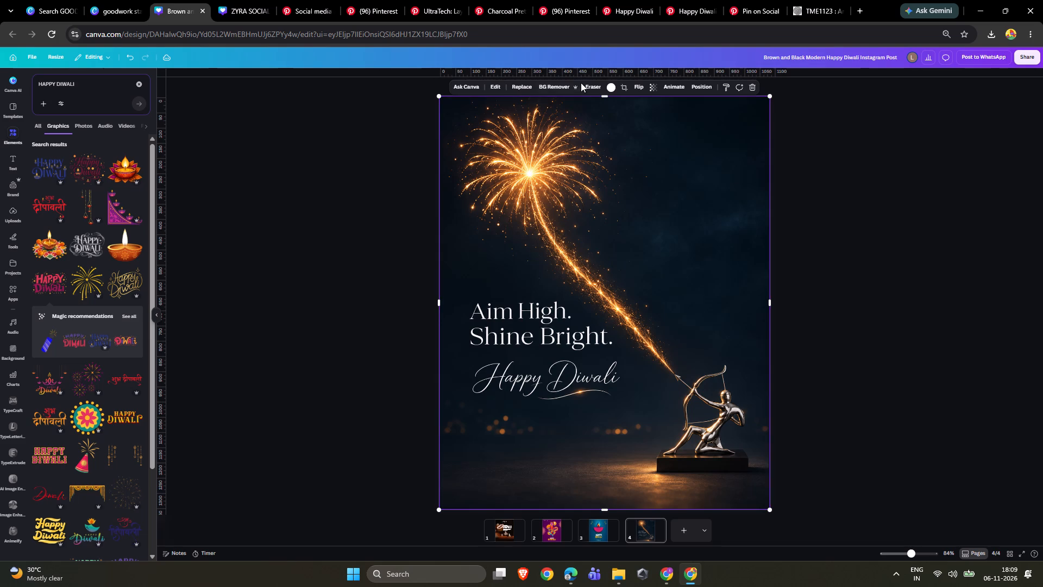
# Erase the "Happy Diwali" script lettering and its underline flourish from the image with Magic Eraser.
pyautogui.click(587, 84)
pyautogui.click(592, 103)
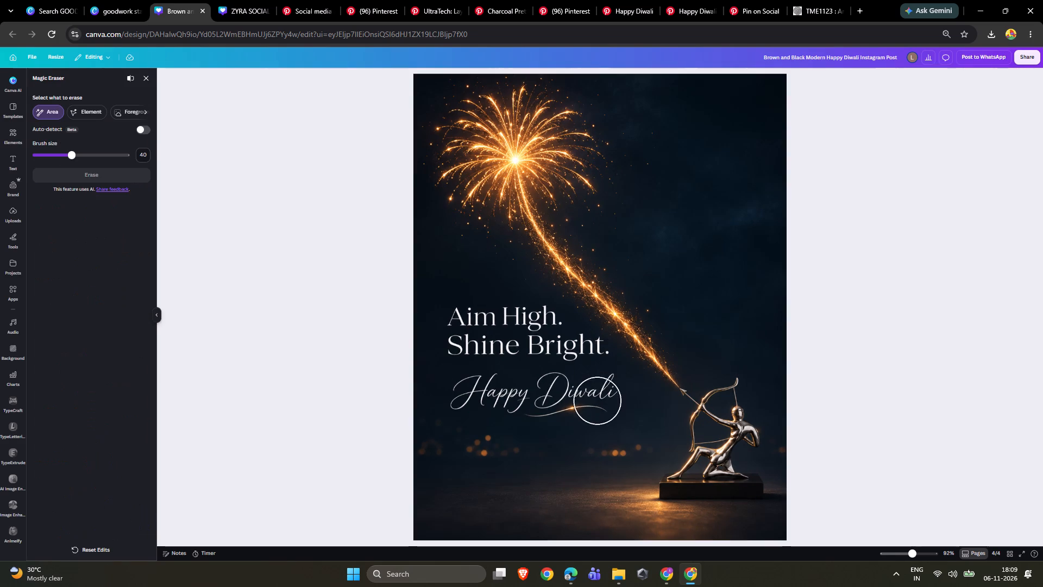
pyautogui.moveTo(604, 404); pyautogui.dragTo(480, 390)
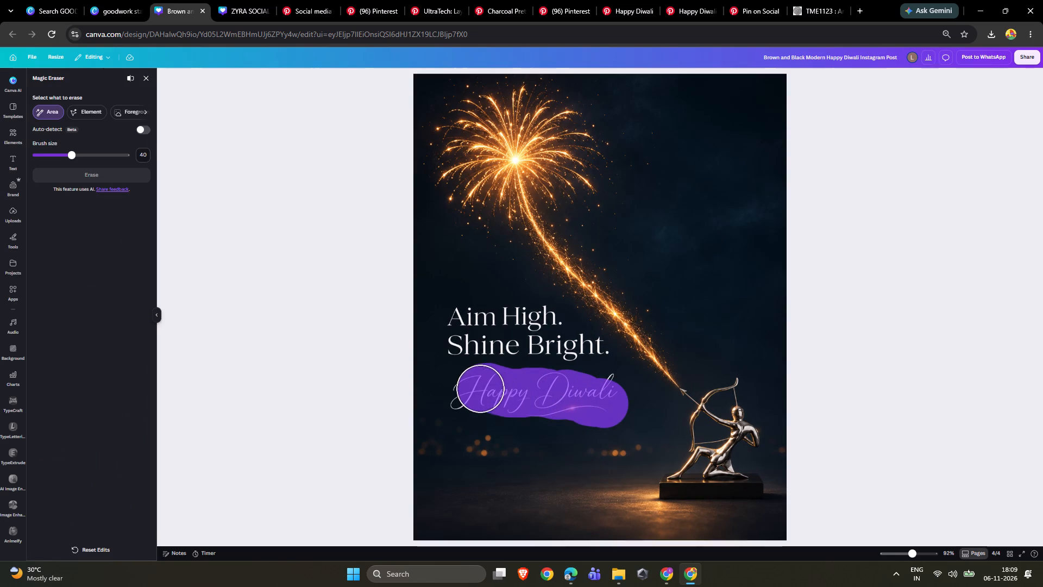
pyautogui.moveTo(480, 390); pyautogui.dragTo(612, 395)
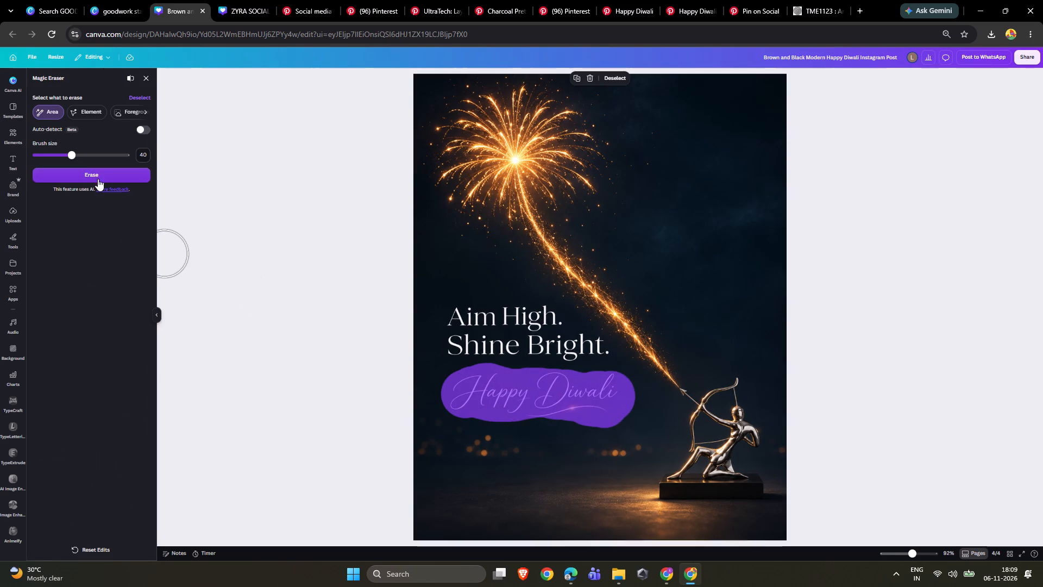
pyautogui.click(99, 174)
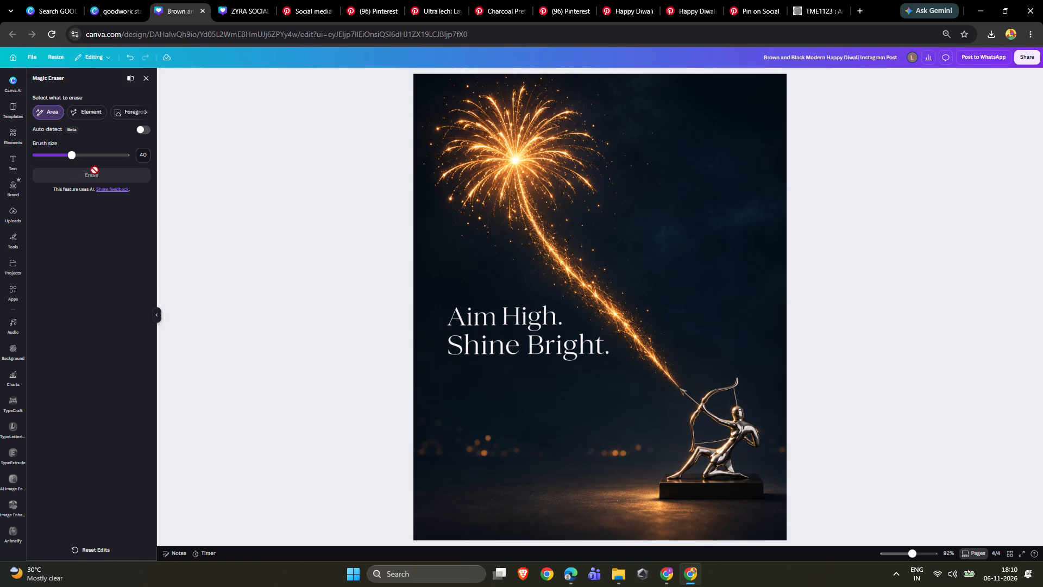
pyautogui.click(149, 80)
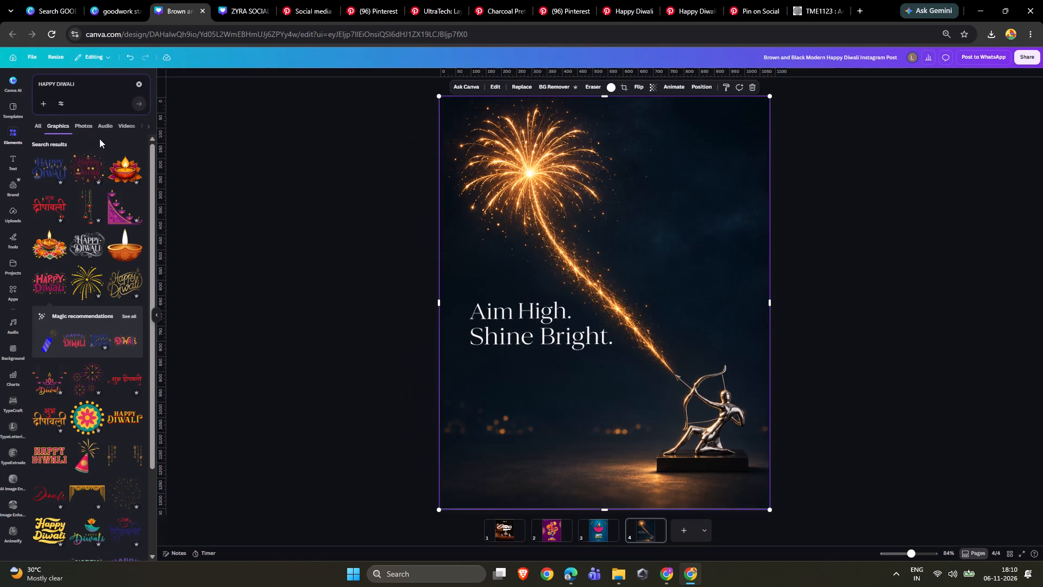
# Convert the "Aim High. Shine Bright." headline in the image into editable text with Grab Text, and clear the old elements search.
pyautogui.click(501, 86)
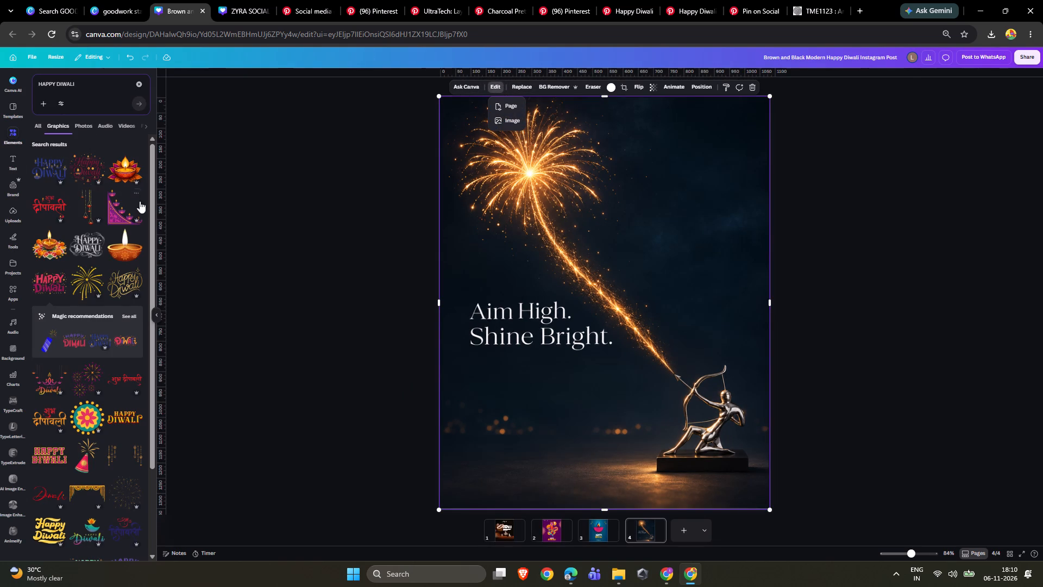
pyautogui.click(519, 116)
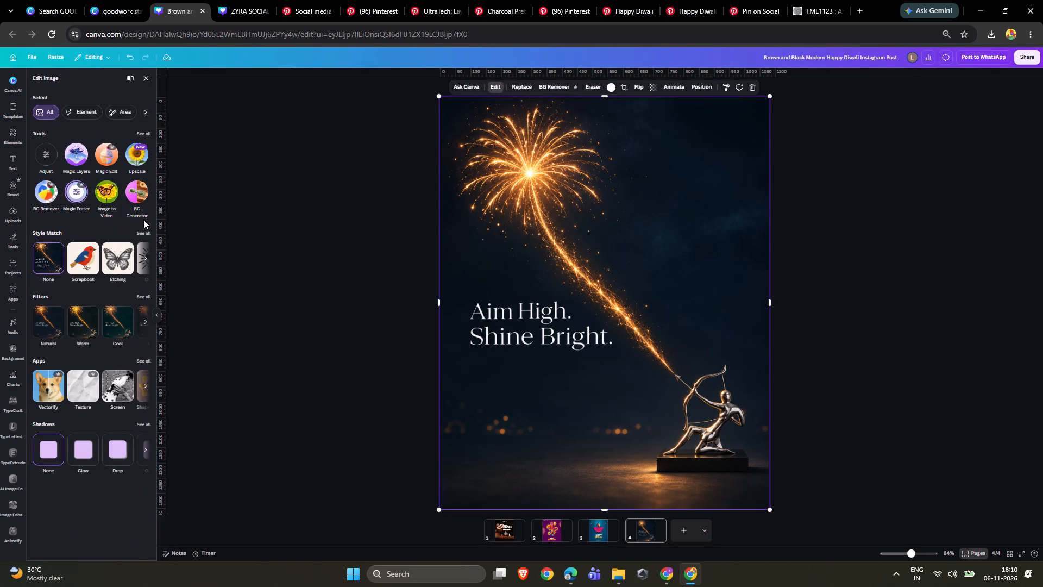
pyautogui.click(142, 133)
pyautogui.click(108, 272)
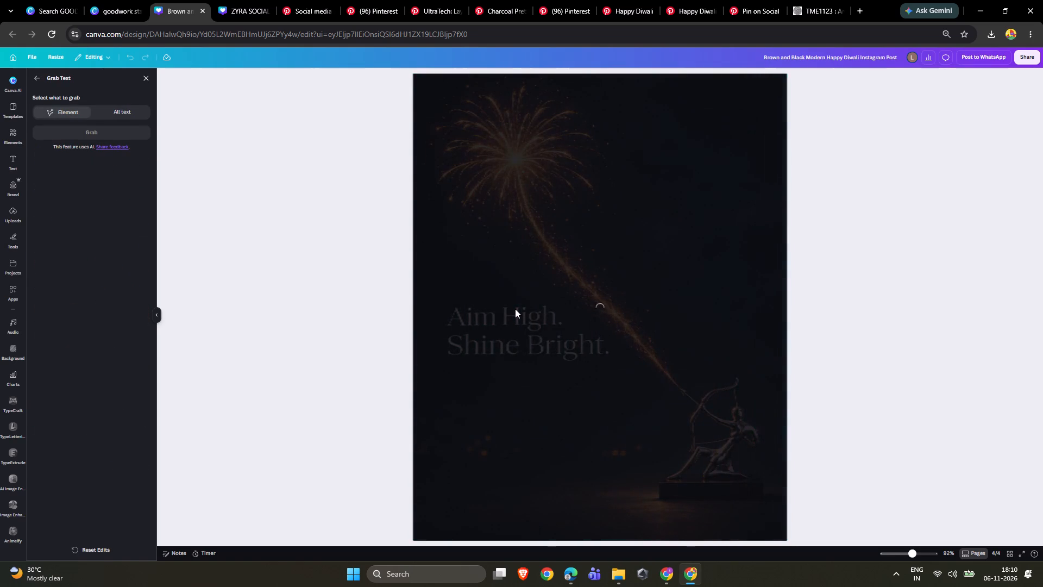
pyautogui.click(514, 310)
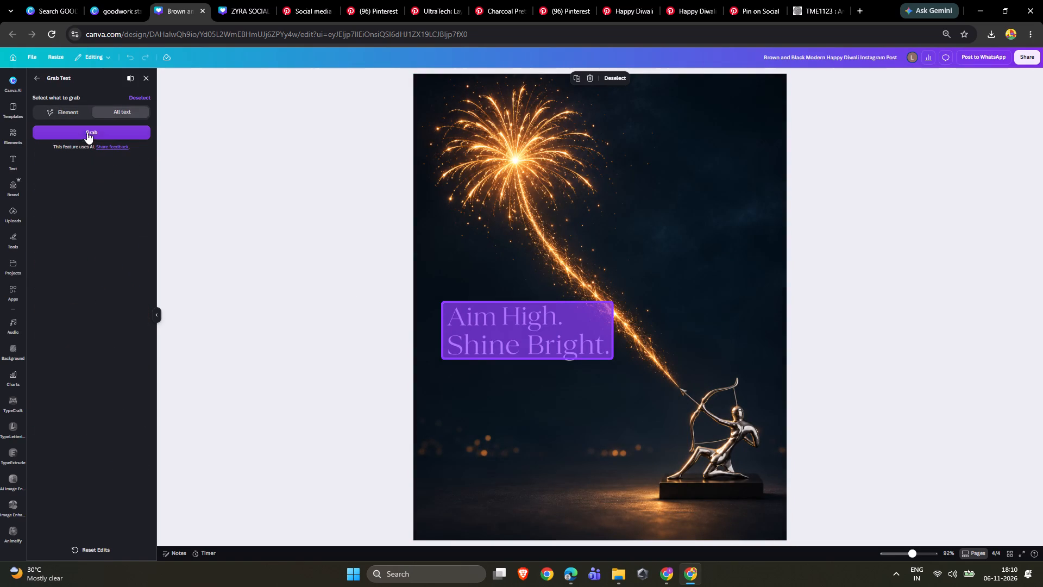
pyautogui.click(86, 134)
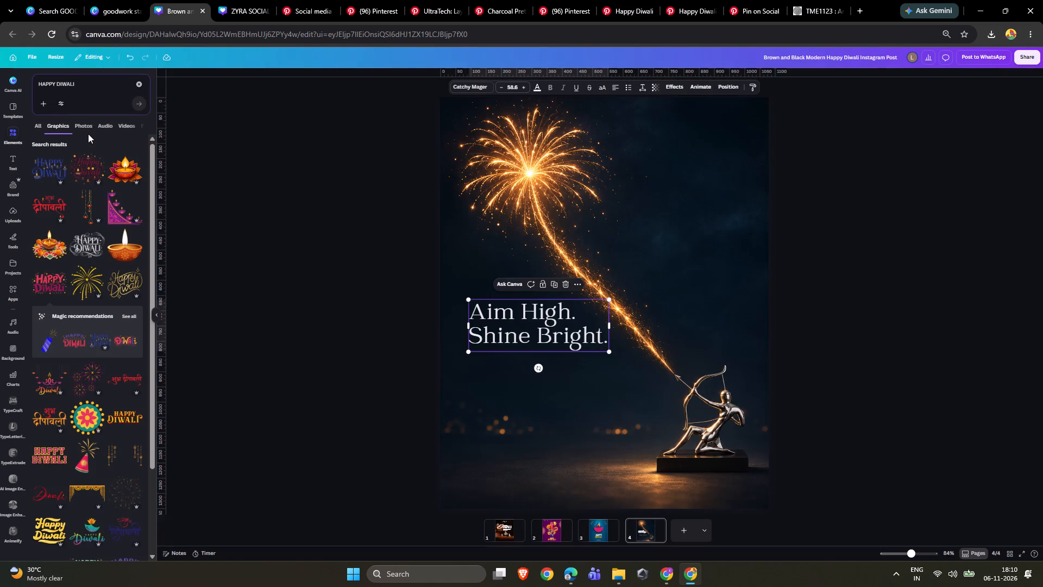
pyautogui.click(135, 84)
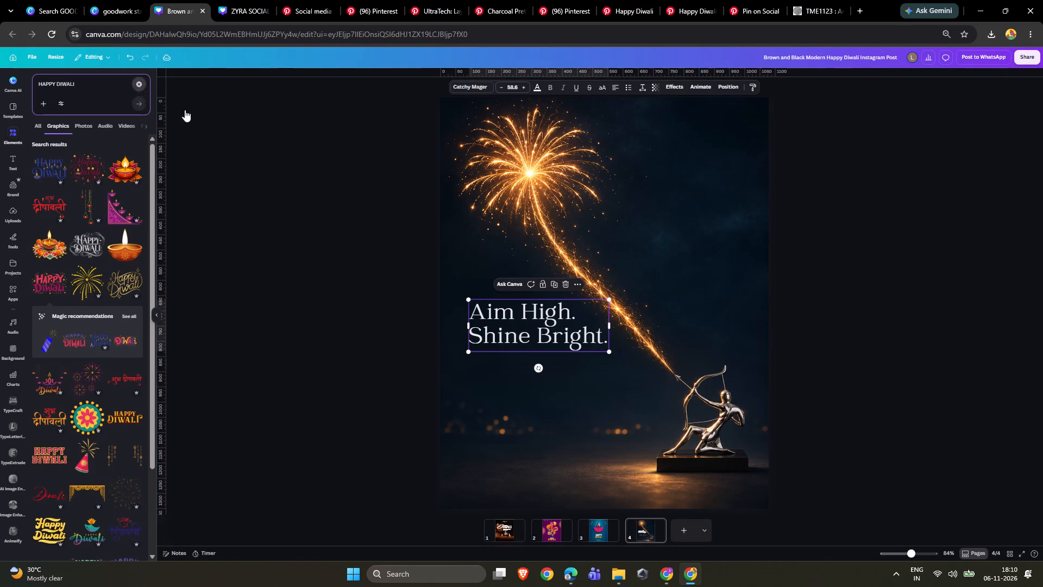
pyautogui.doubleClick(242, 153)
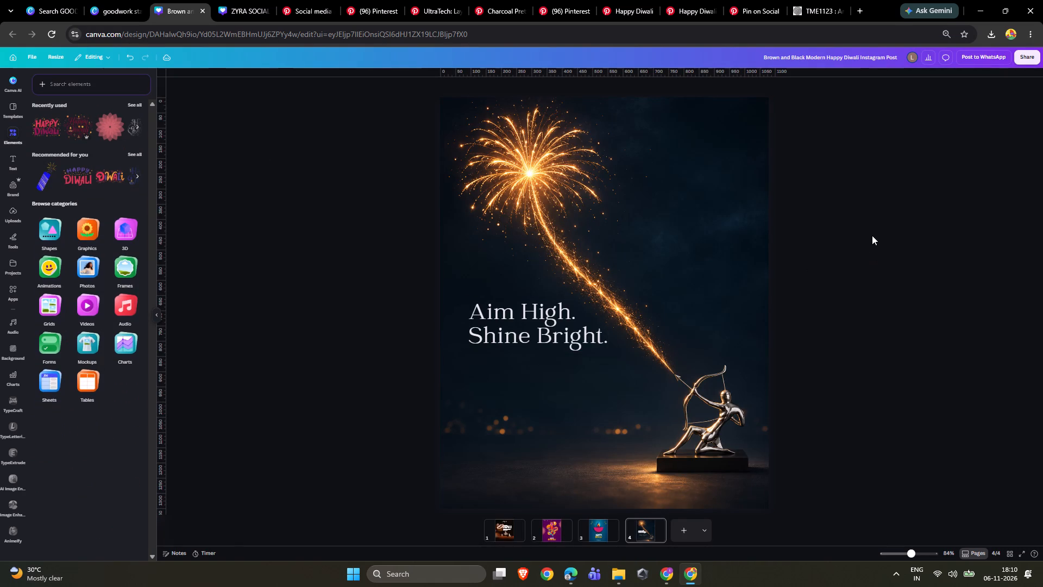
pyautogui.click(522, 307)
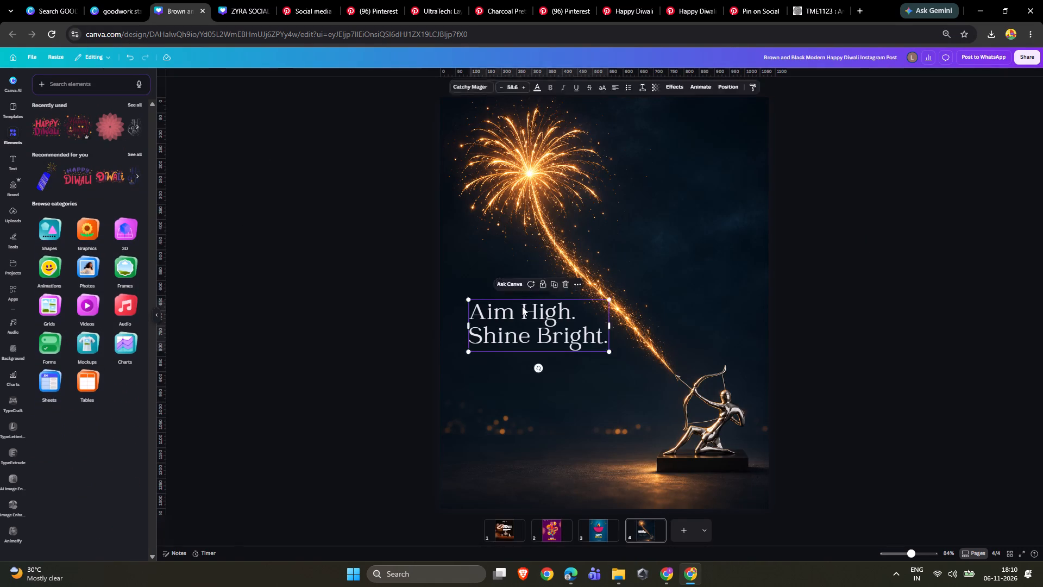
pyautogui.click(291, 345)
# Search the Canva home page for "talis", open the TALISMAN META ADS design and look through its pages.
pyautogui.click(40, 0)
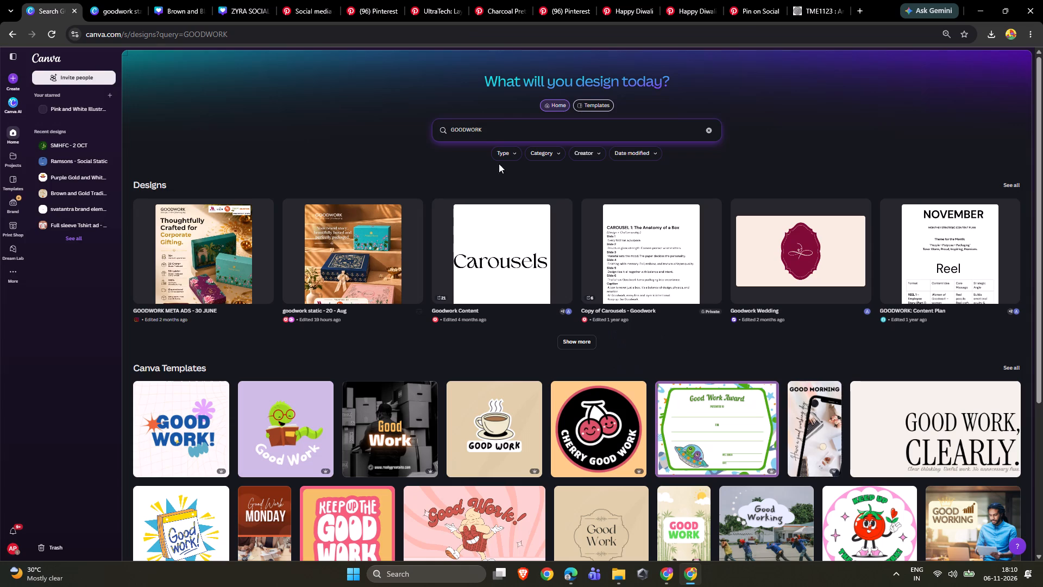
pyautogui.click(712, 129)
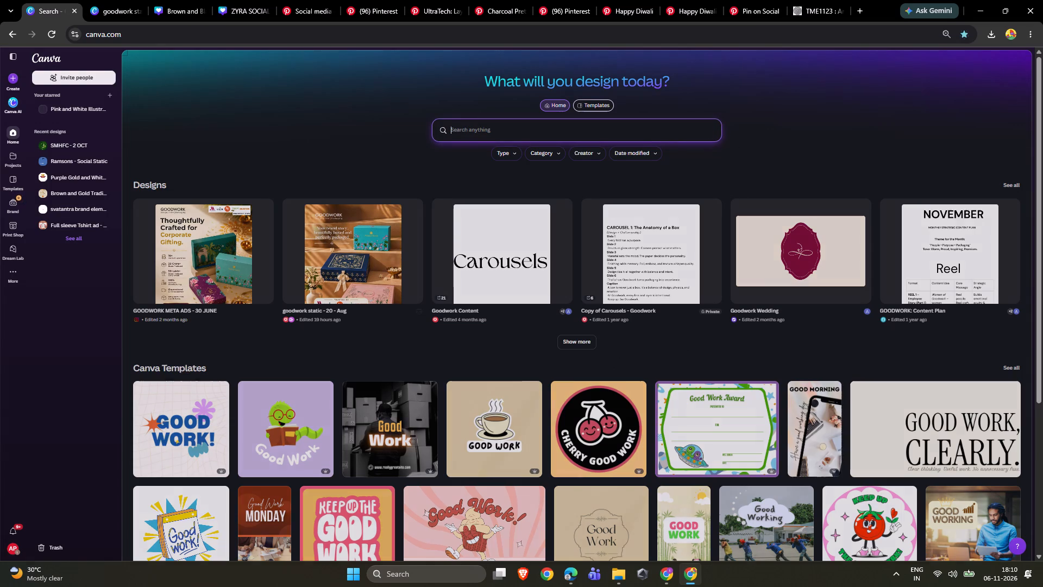
pyautogui.click(654, 132)
pyautogui.write('ta')
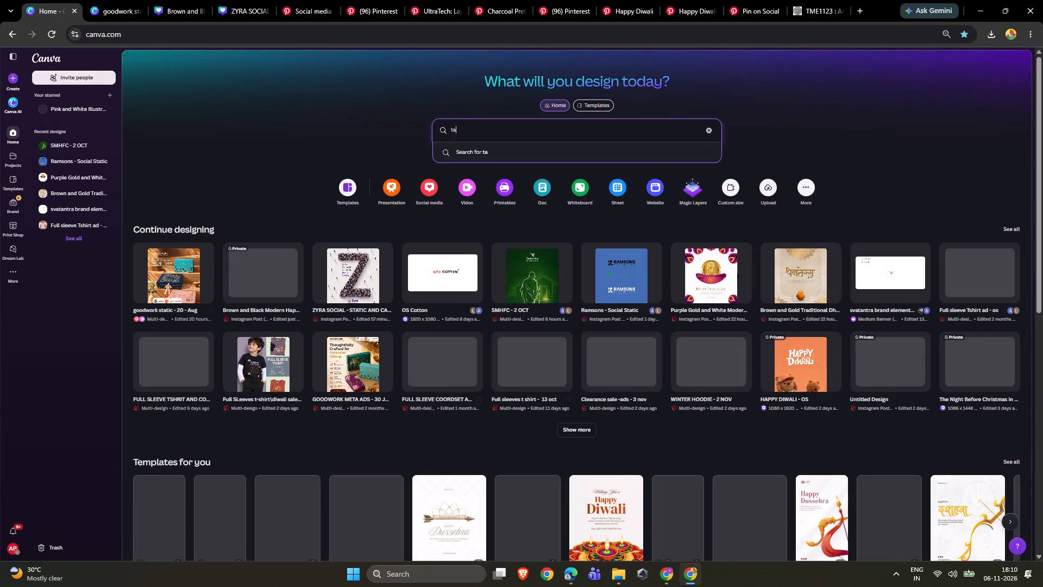
pyautogui.write('li')
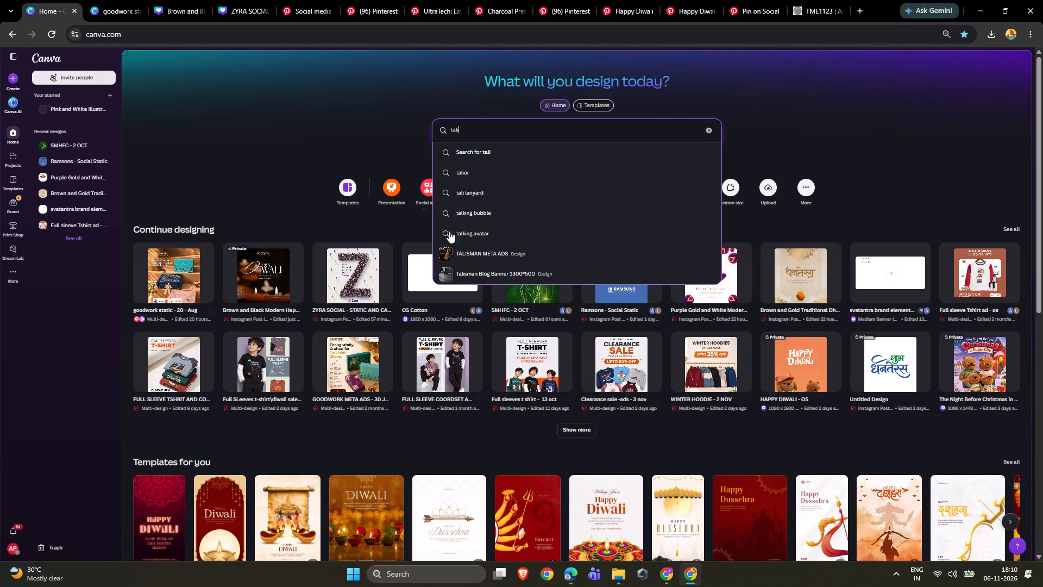
pyautogui.press('s')
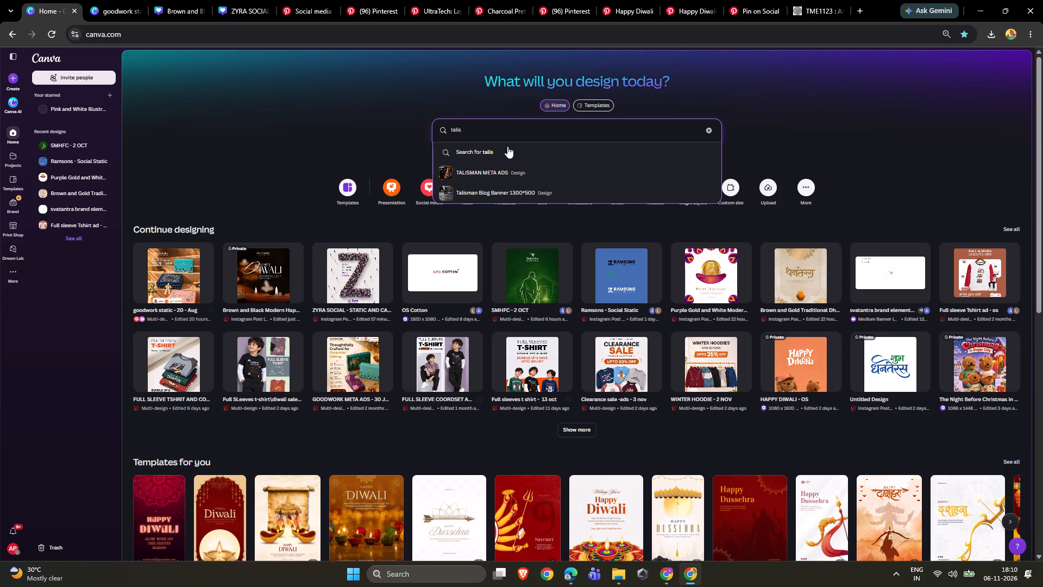
pyautogui.click(503, 173)
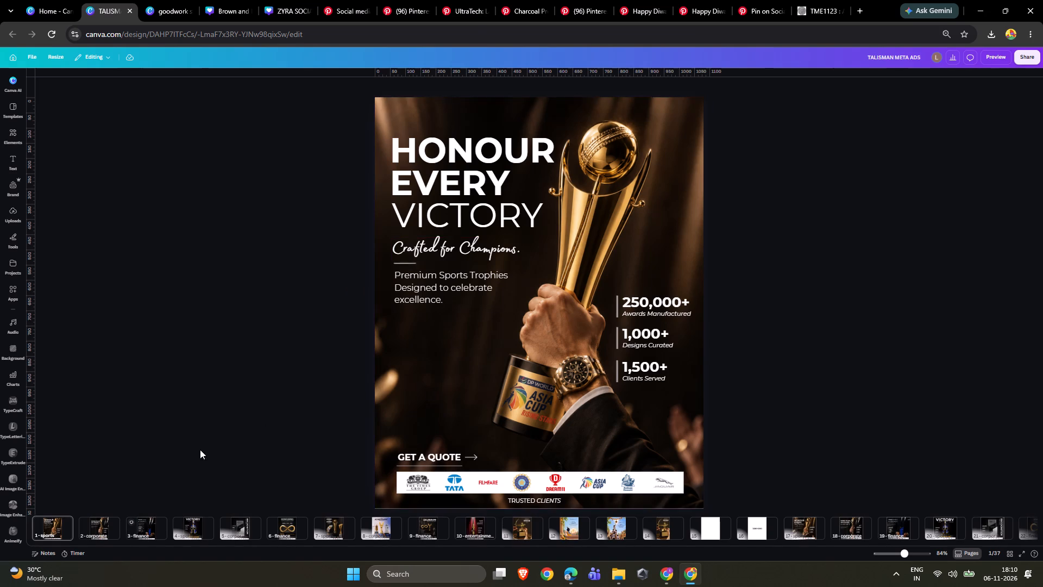
pyautogui.click(103, 526)
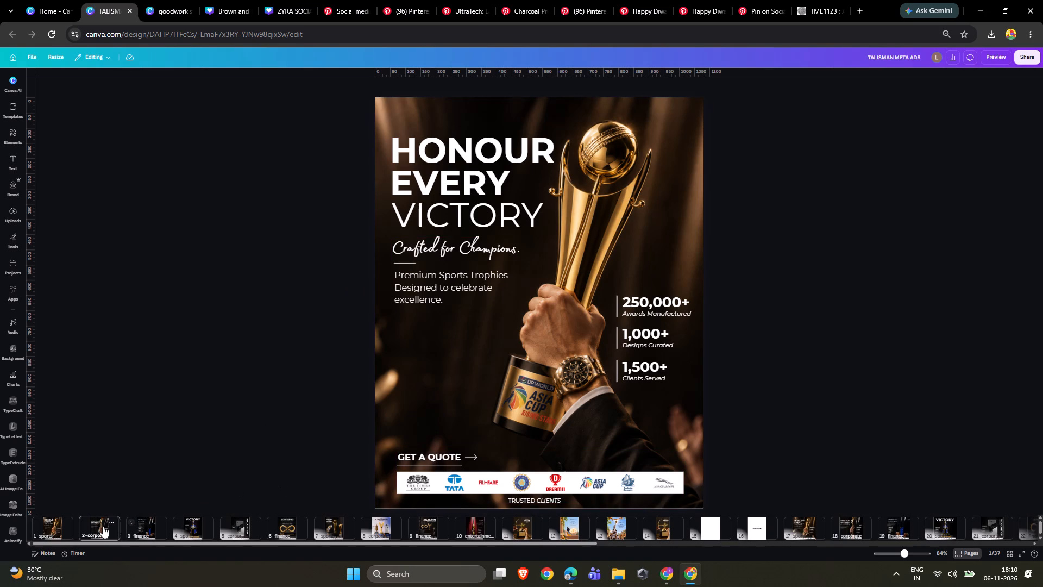
pyautogui.click(156, 525)
pyautogui.click(236, 527)
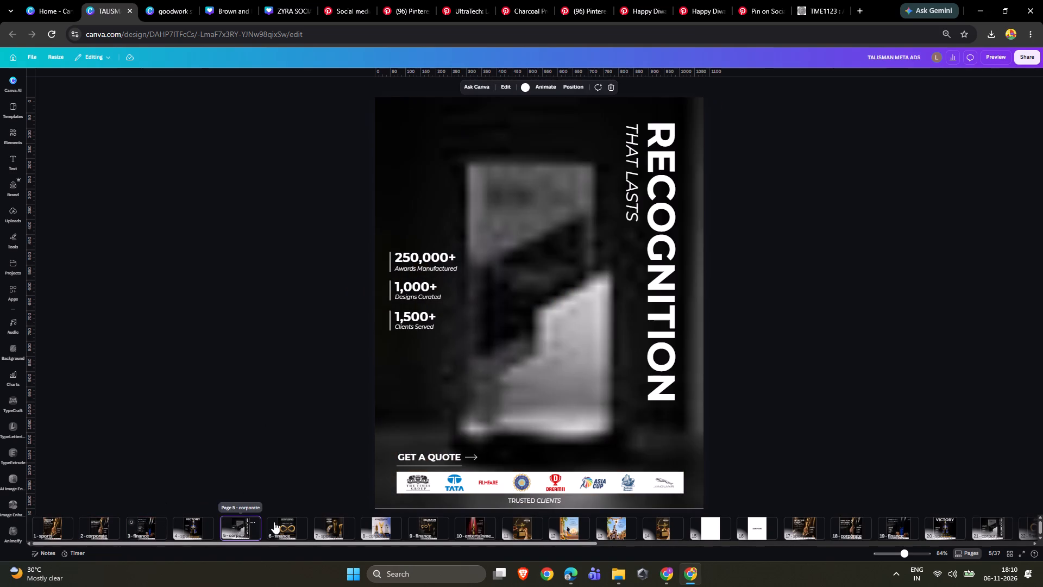
pyautogui.click(340, 522)
# Browse an expanded list of recent designs on the Canva home page for Talisman files, and restart the search with "tal".
pyautogui.click(55, 0)
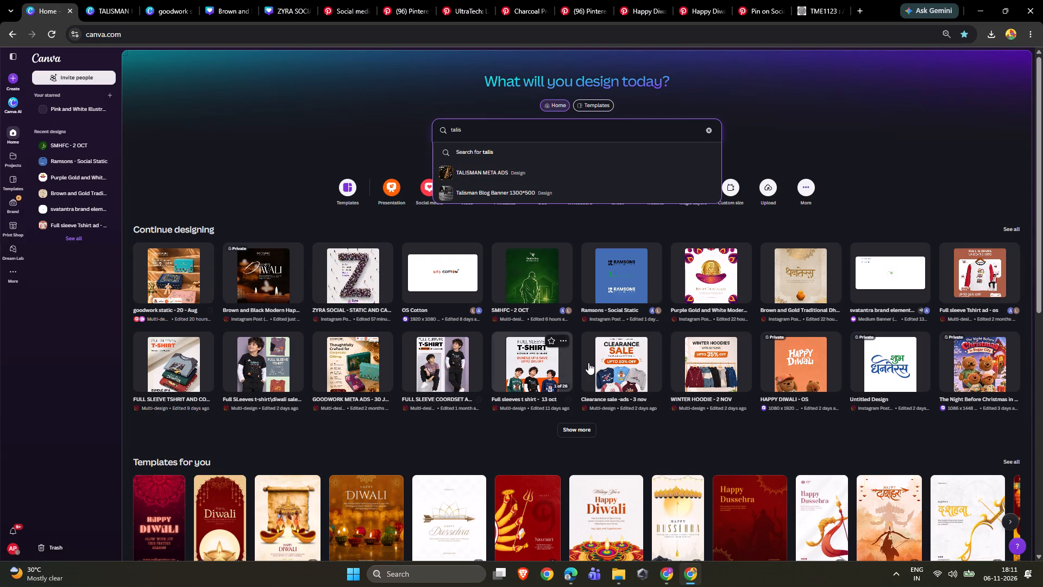
pyautogui.click(562, 426)
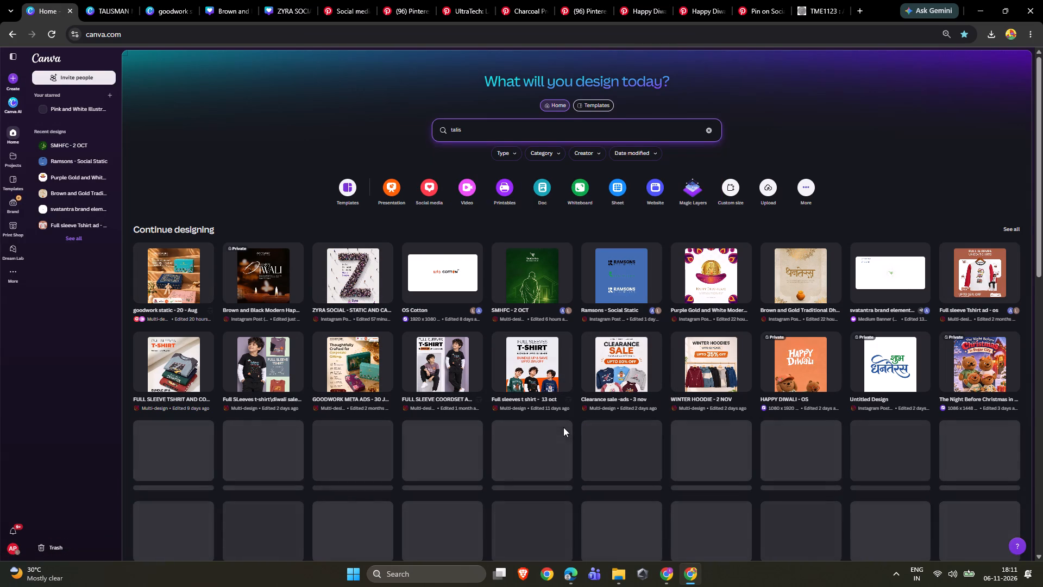
pyautogui.scroll(-2, 563, 427)
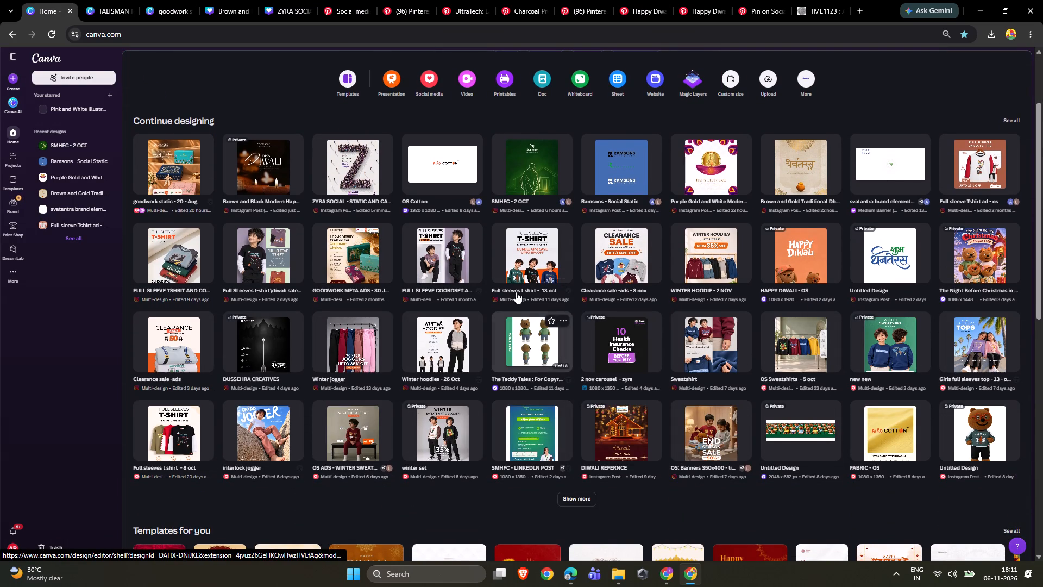
pyautogui.scroll(-2, 517, 299)
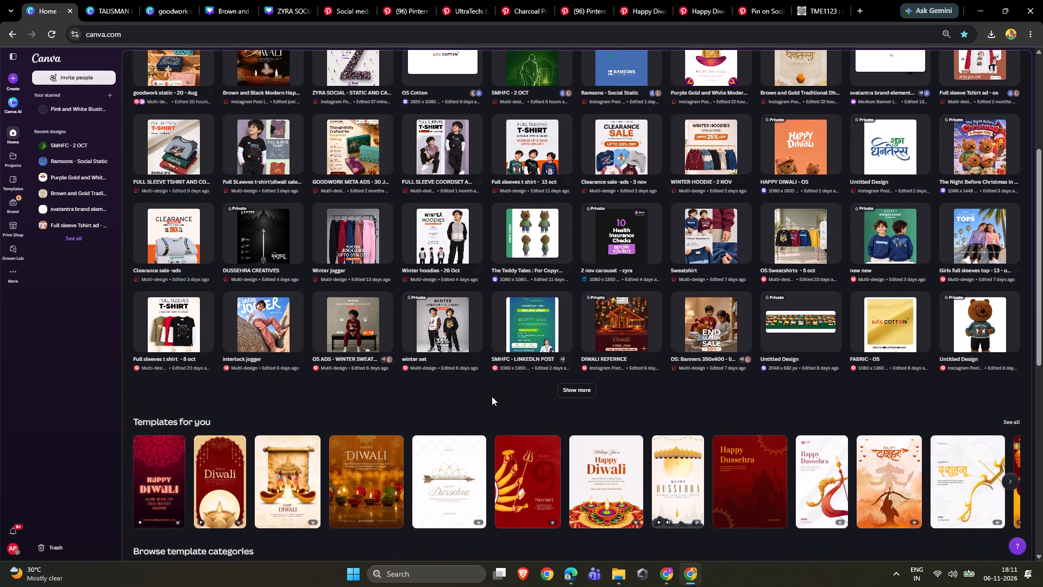
pyautogui.scroll(4, 489, 398)
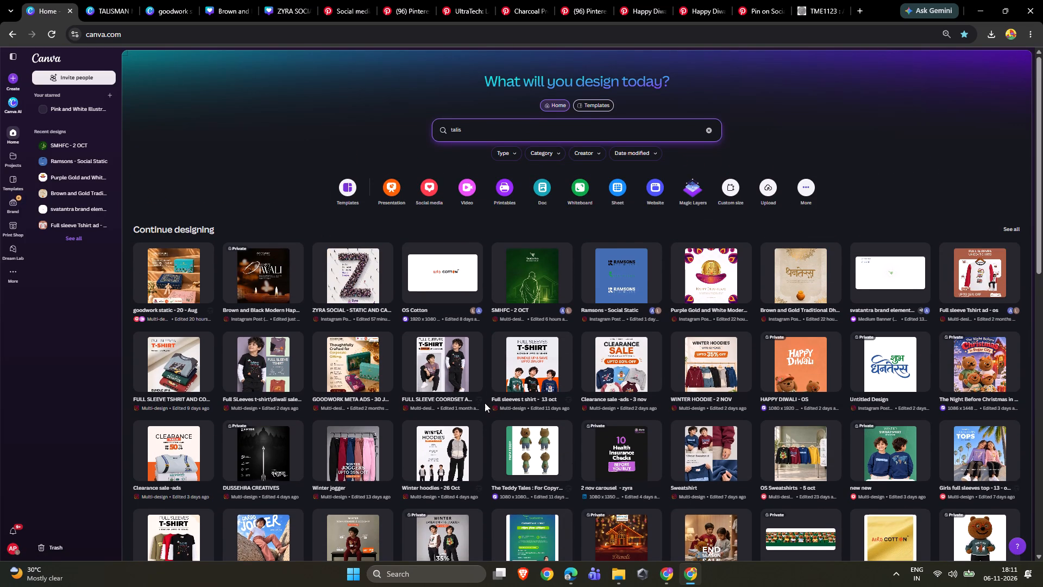
pyautogui.tripleClick(485, 124)
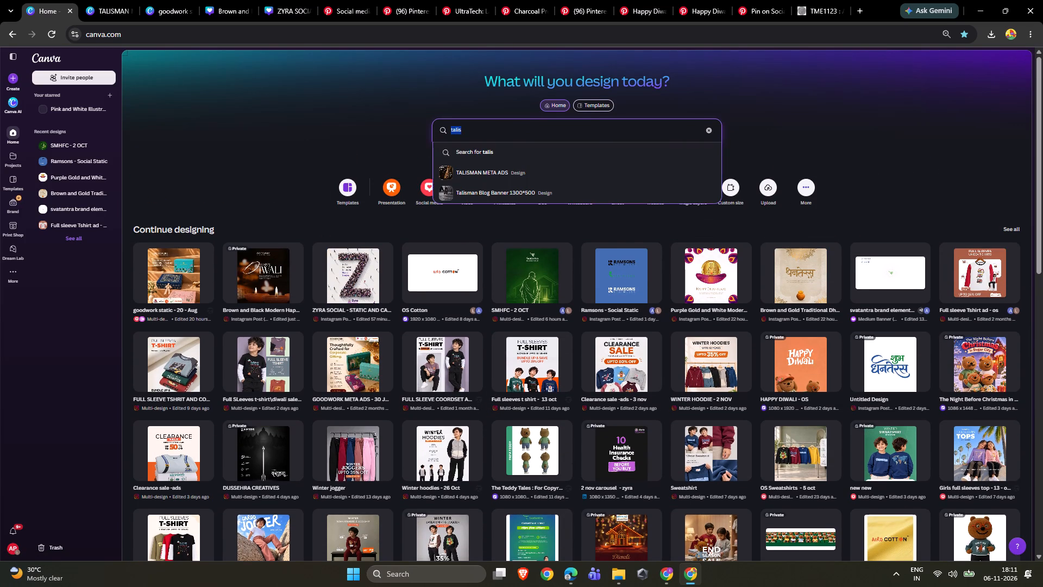
pyautogui.write('tal')
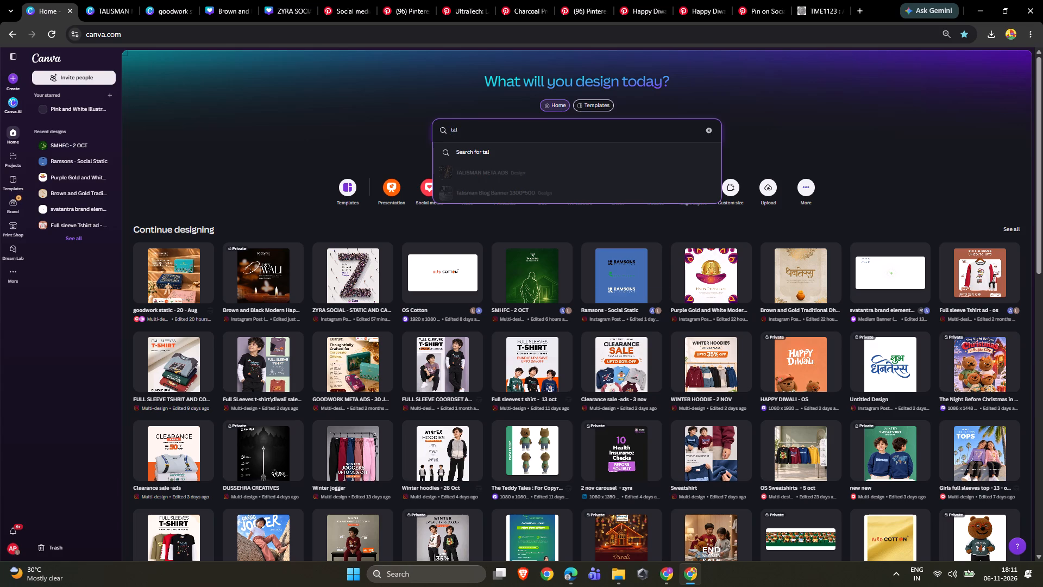
# Switch to Microsoft Edge, open Canva in a new tab and search for "talishman awards".
pyautogui.click(576, 586)
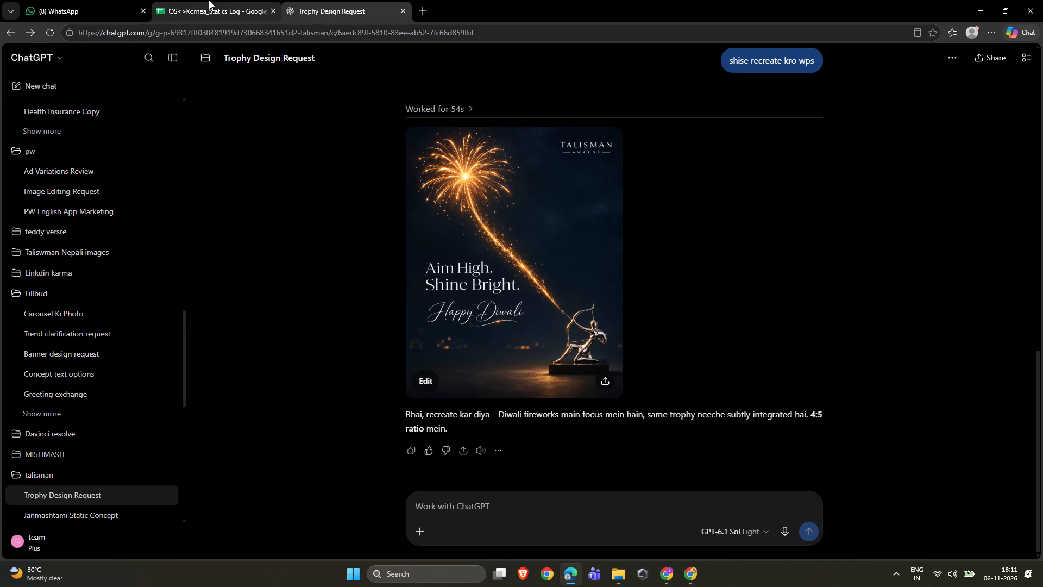
pyautogui.click(425, 8)
pyautogui.write('ca')
pyautogui.press('Return')
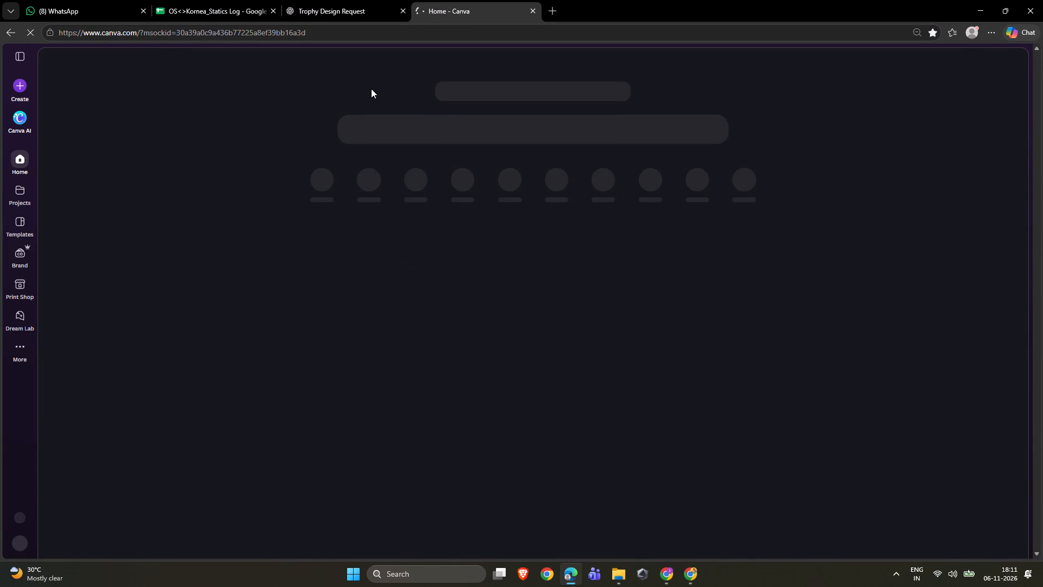
pyautogui.write('talish')
pyautogui.write('man awards')
pyautogui.press('Return')
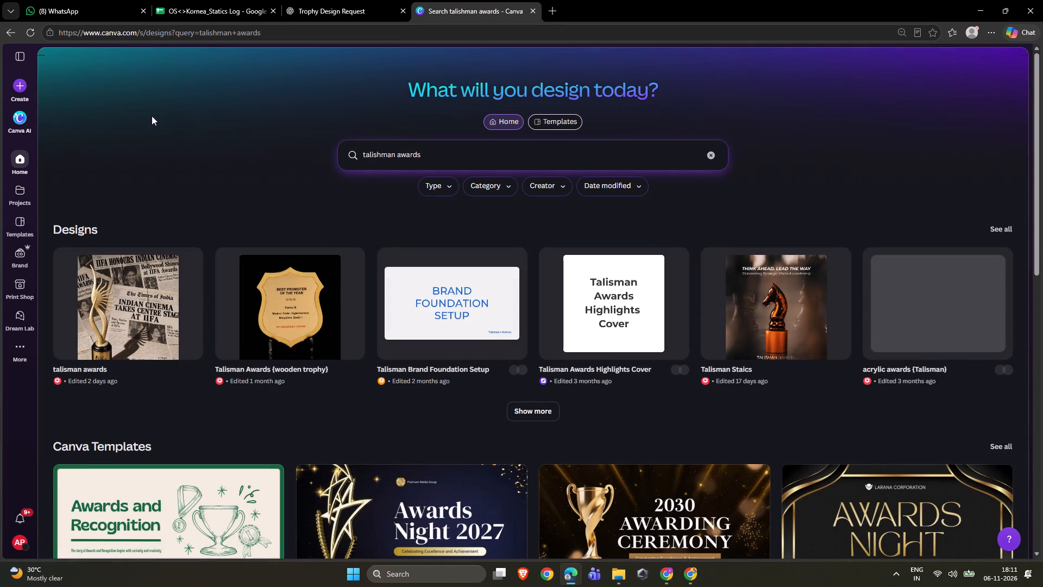
# Open the Talisman Staics design and copy its TALISMAN awards logo group with the Inspiring Success tagline for the Diwali post.
pyautogui.click(734, 310)
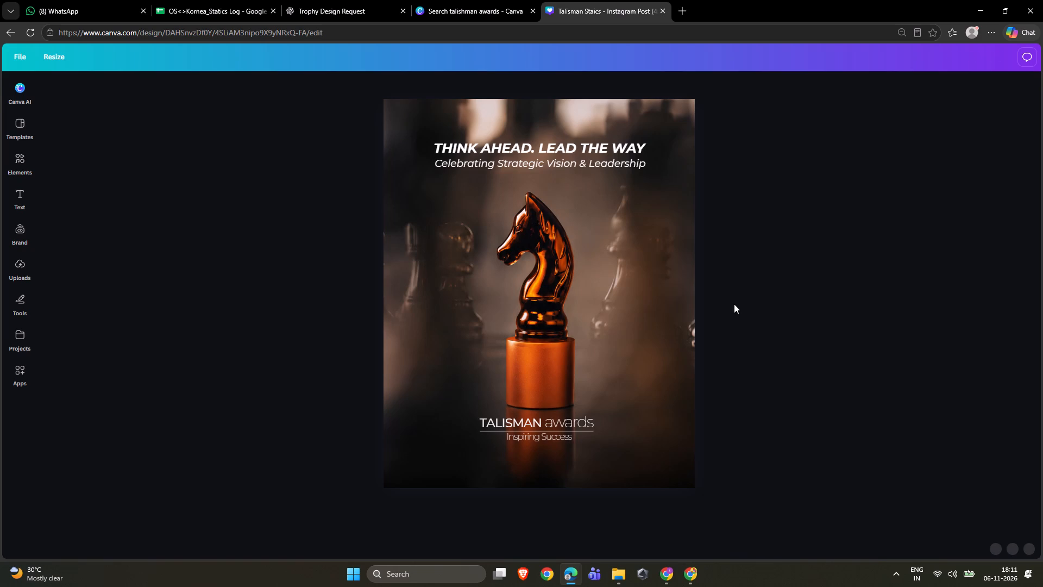
pyautogui.click(569, 427)
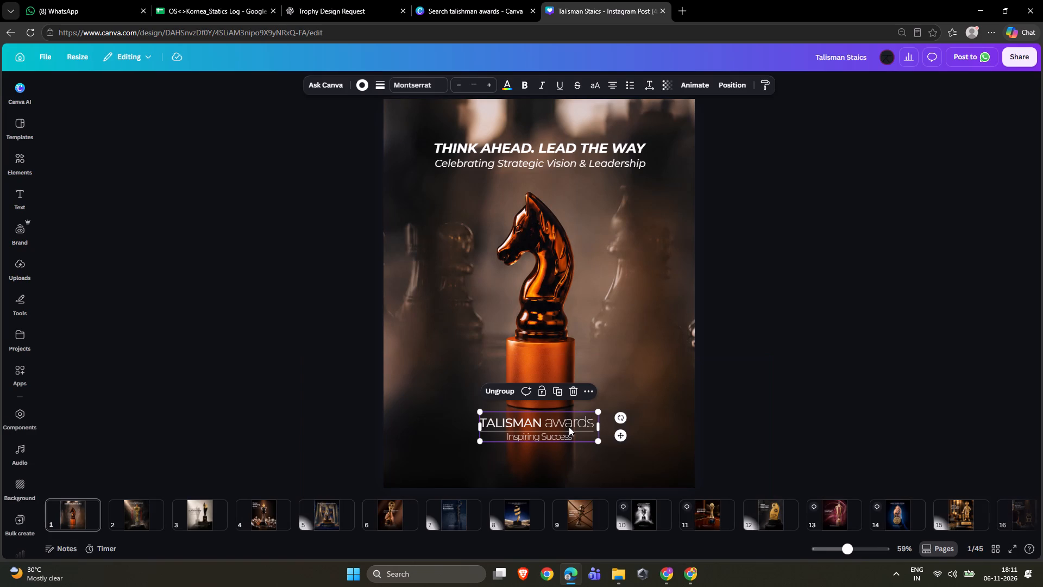
pyautogui.hotkey('ctrl', 'c')
pyautogui.hotkey('alt', 'Tab')
pyautogui.hotkey('alt', 'Tab')
# Switch to the Brown and Black Modern Happy Diwali Instagram Post in Chrome and paste the TALISMAN awards logo group onto page 4.
pyautogui.hotkey('alt', 'Tab')
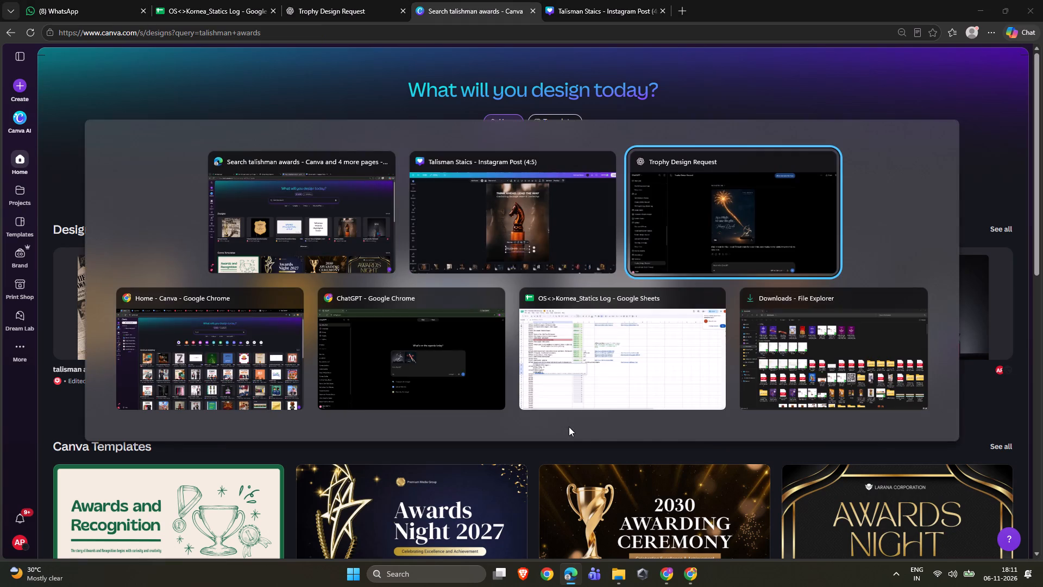
pyautogui.hotkey('alt', 'Tab')
pyautogui.hotkey('alt', 'Tab')
pyautogui.hotkey('alt', 'Tab')
pyautogui.hotkey('alt', 'Tab')
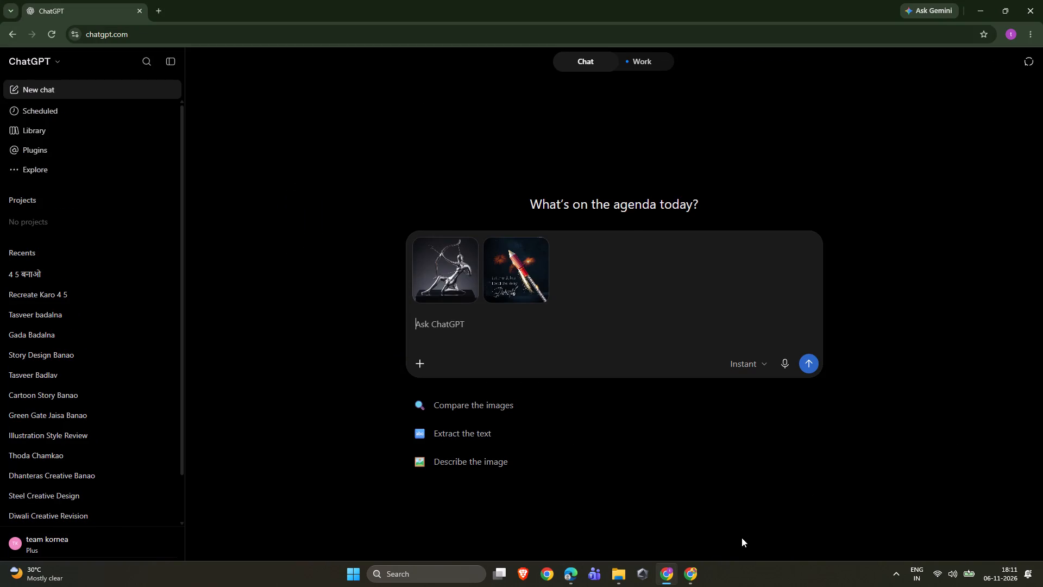
pyautogui.click(694, 567)
pyautogui.click(277, 0)
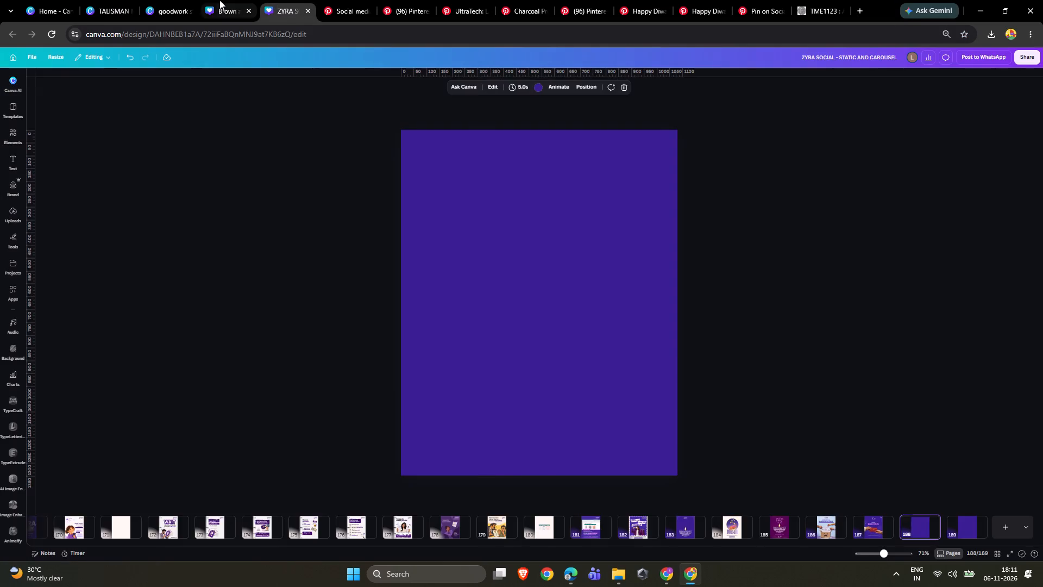
pyautogui.click(219, 0)
pyautogui.click(938, 271)
pyautogui.hotkey('ctrl', 'v')
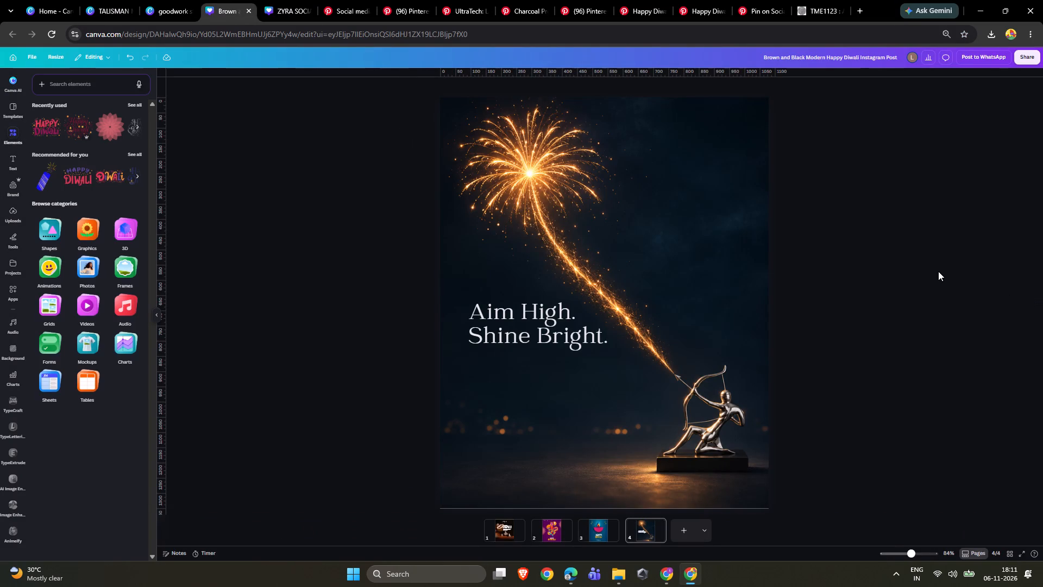
# Move the TALISMAN awards logo group below the "Aim High. Shine Bright." headline, aligned with the headline's left edge.
pyautogui.moveTo(652, 448); pyautogui.dragTo(651, 448)
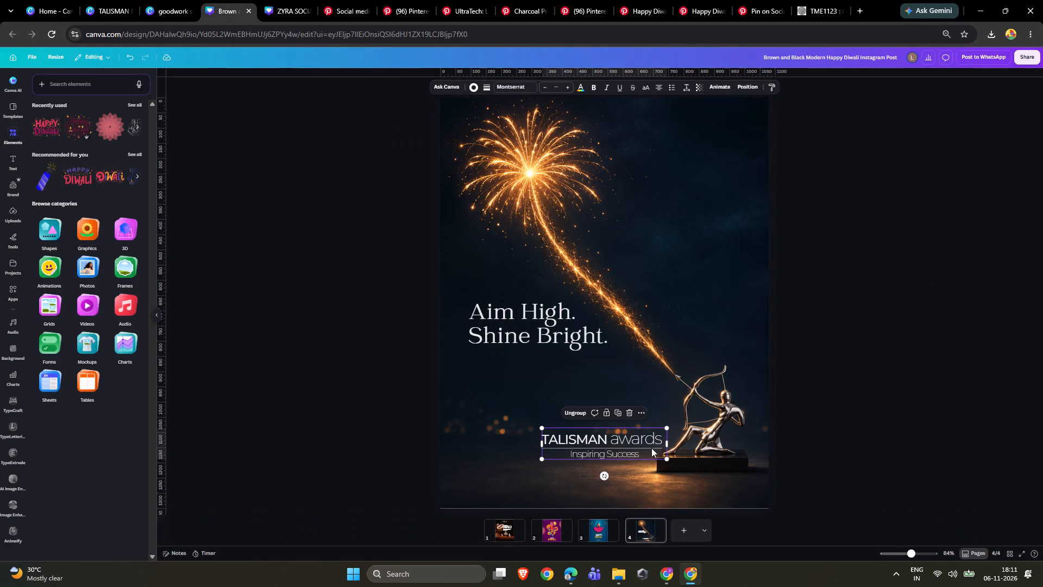
pyautogui.moveTo(651, 448); pyautogui.dragTo(650, 448)
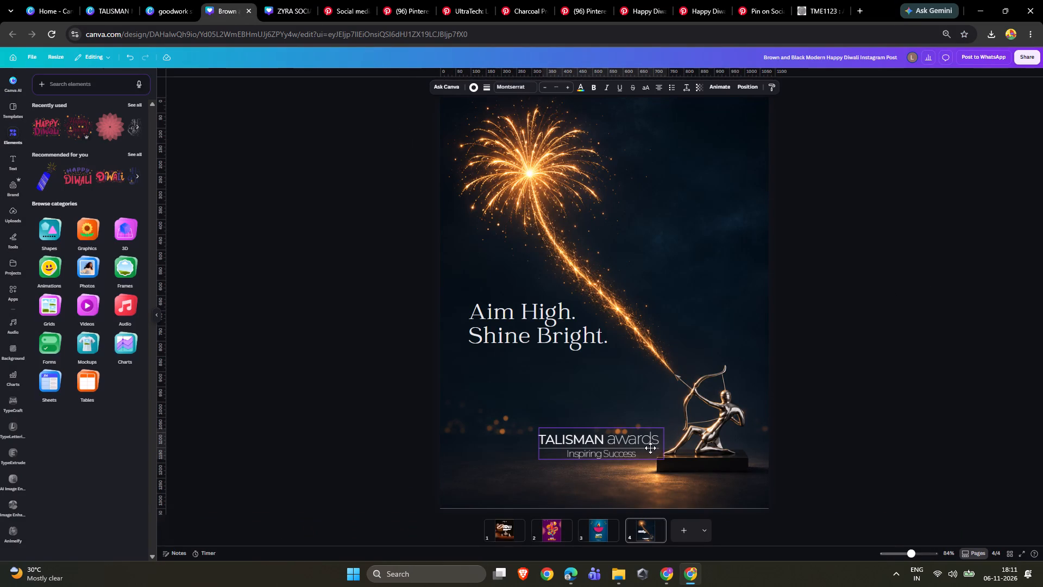
pyautogui.moveTo(650, 448); pyautogui.dragTo(652, 448)
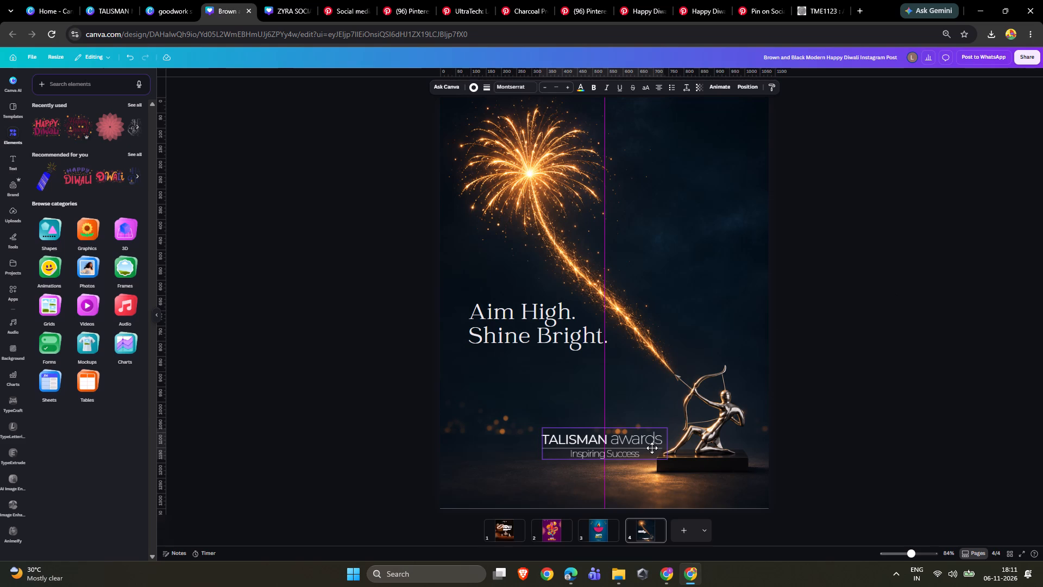
pyautogui.moveTo(652, 448); pyautogui.dragTo(620, 447)
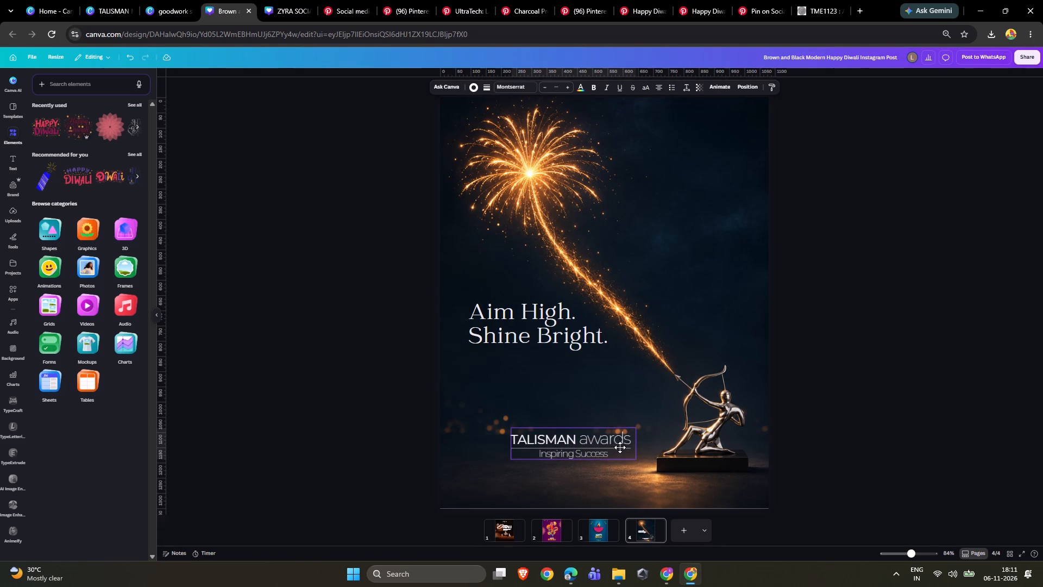
pyautogui.moveTo(620, 447); pyautogui.dragTo(580, 442)
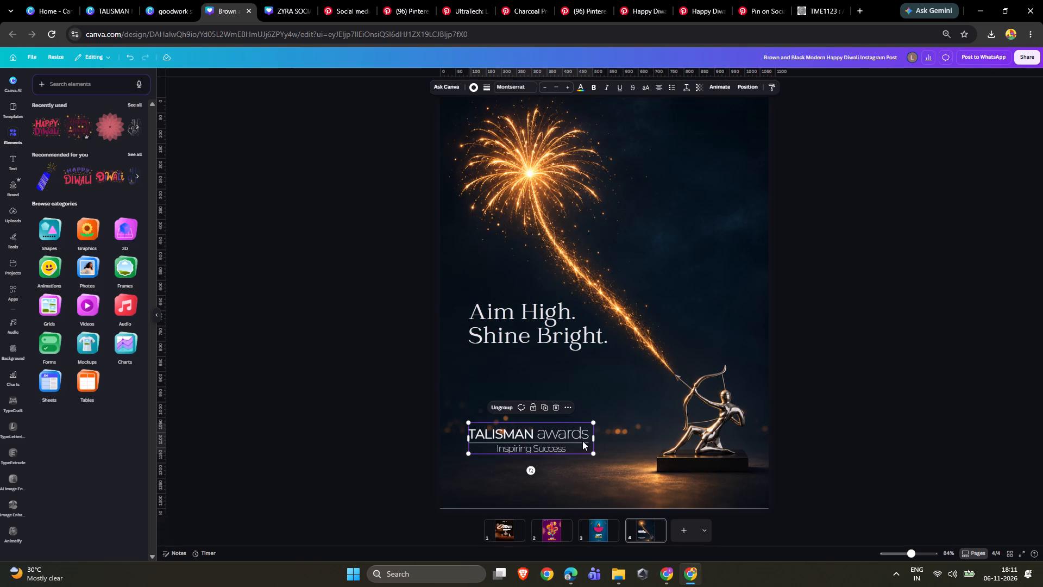
pyautogui.doubleClick(843, 386)
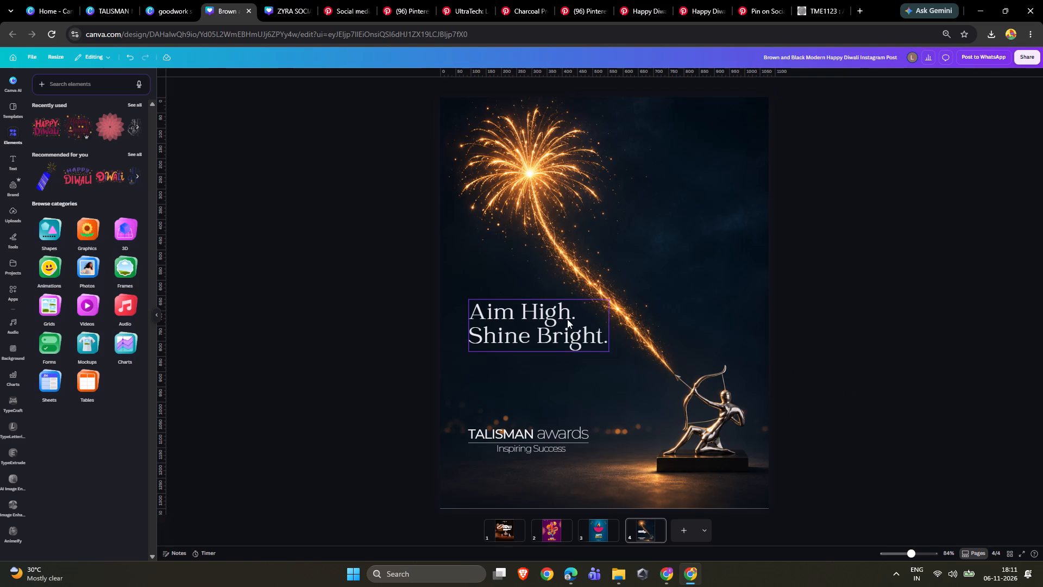
# Scale the "Aim High. Shine Bright." headline down slightly so it sits clear of the firework trail.
pyautogui.click(541, 319)
pyautogui.moveTo(607, 350); pyautogui.dragTo(601, 347)
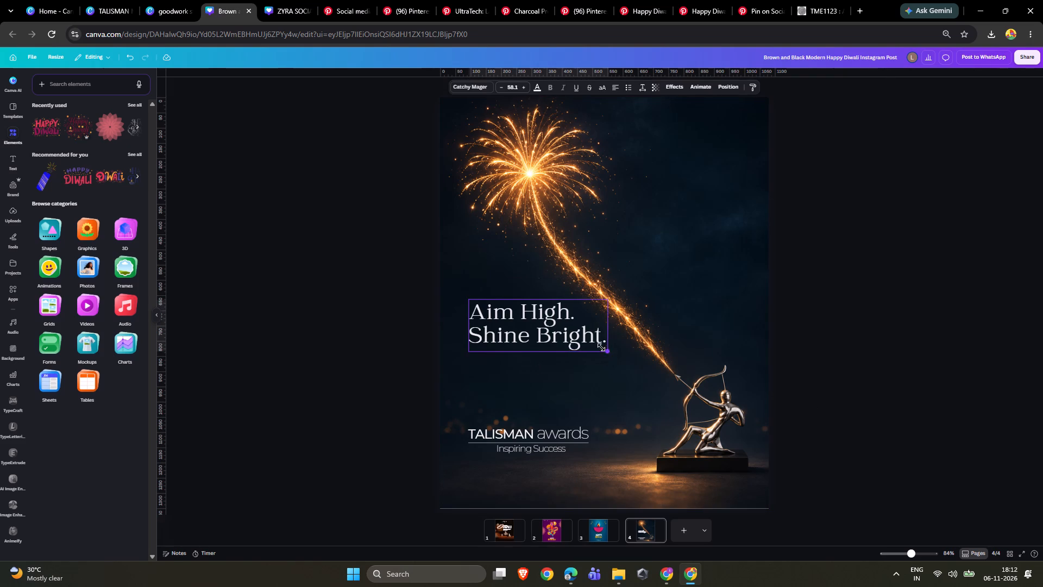
pyautogui.moveTo(601, 347); pyautogui.dragTo(588, 338)
pyautogui.click(977, 241)
pyautogui.click(505, 324)
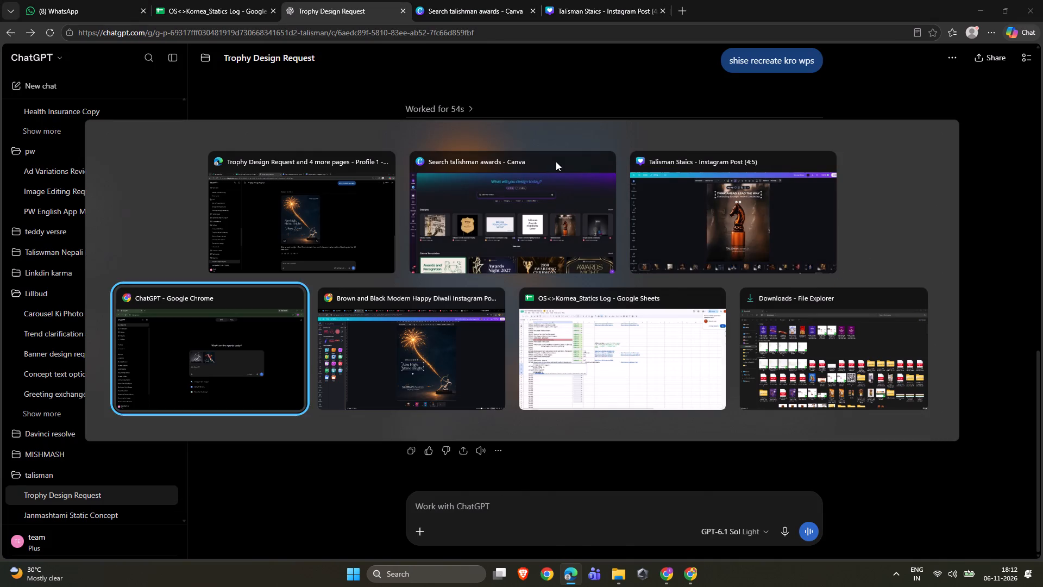
# Switch to the Chrome Diwali design, paste the copied "THINK AHEAD. LEAD THE WAY" text with its subline, and place it below "Aim High. Shine Bright.".
pyautogui.hotkey('alt', 'Tab')
pyautogui.hotkey('ctrl', 'v')
pyautogui.click(902, 296)
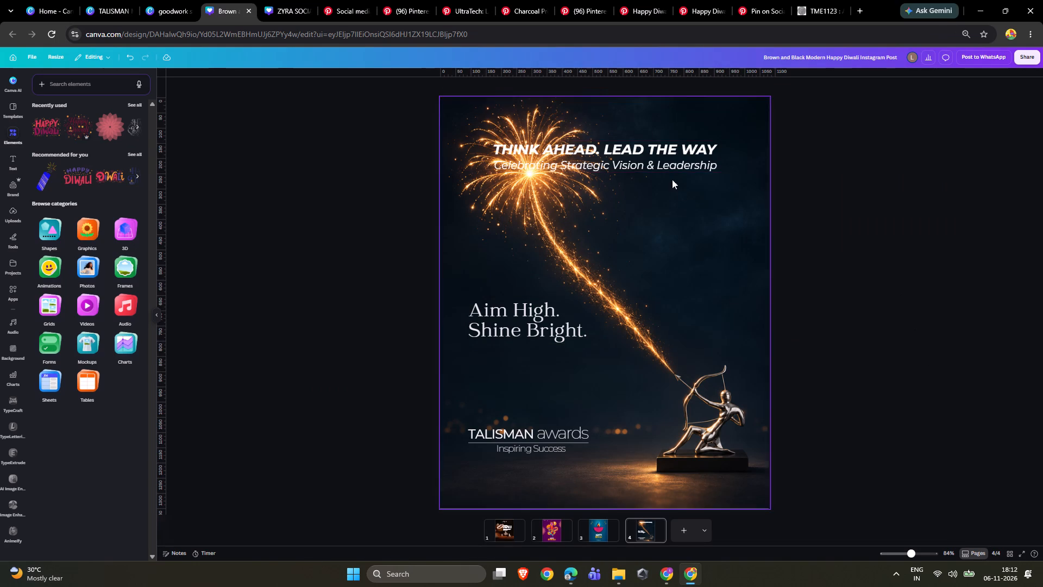
pyautogui.moveTo(662, 149); pyautogui.dragTo(638, 375)
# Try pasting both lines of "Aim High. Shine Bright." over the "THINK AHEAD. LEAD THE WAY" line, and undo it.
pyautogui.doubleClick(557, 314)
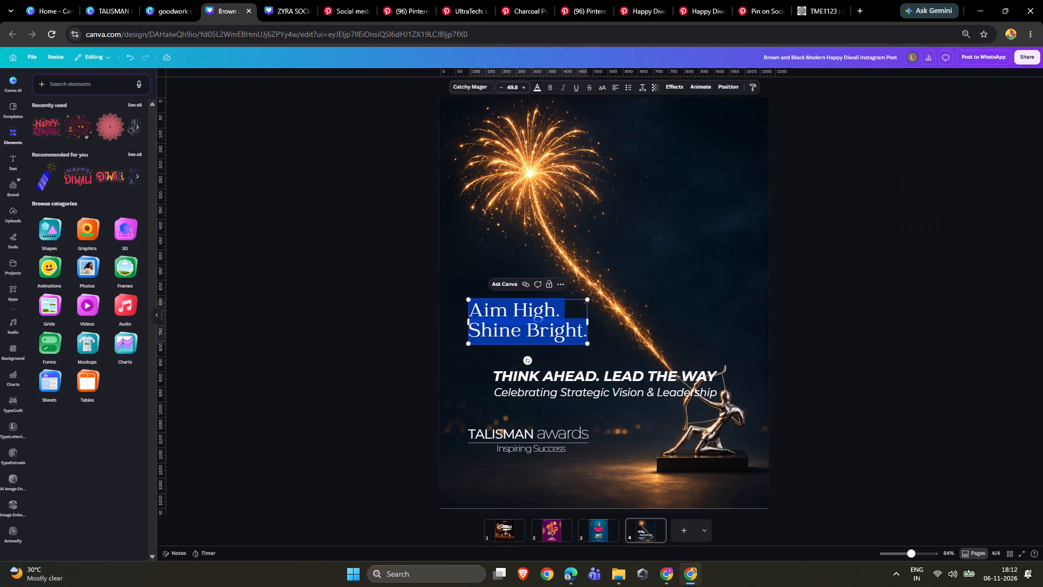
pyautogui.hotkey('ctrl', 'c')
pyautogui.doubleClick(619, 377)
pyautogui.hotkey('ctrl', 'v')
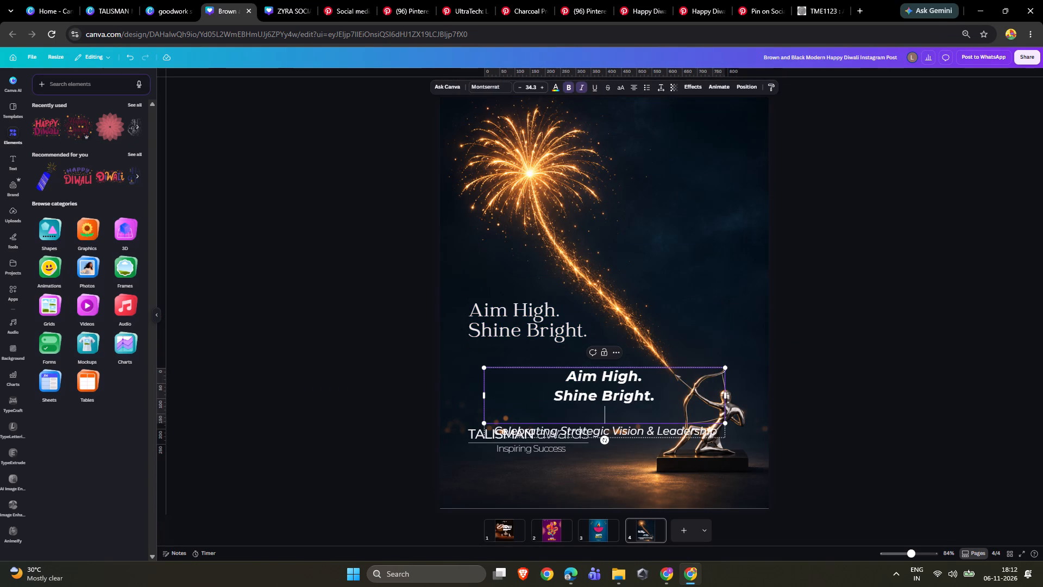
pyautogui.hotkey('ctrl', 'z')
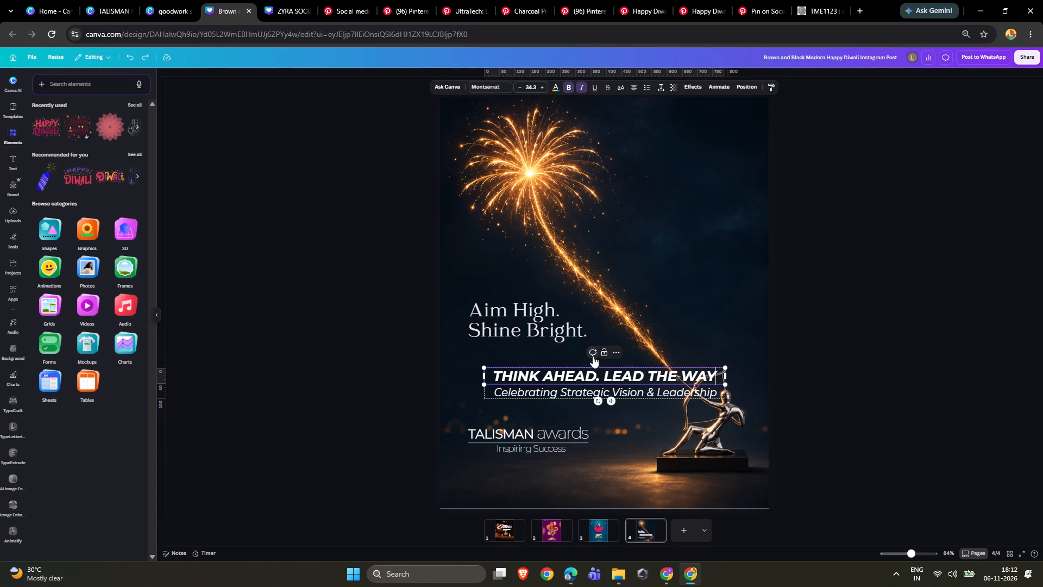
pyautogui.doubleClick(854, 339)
# Replace the "THINK AHEAD. LEAD THE WAY" line with "Aim High." copied from the serif headline.
pyautogui.doubleClick(524, 315)
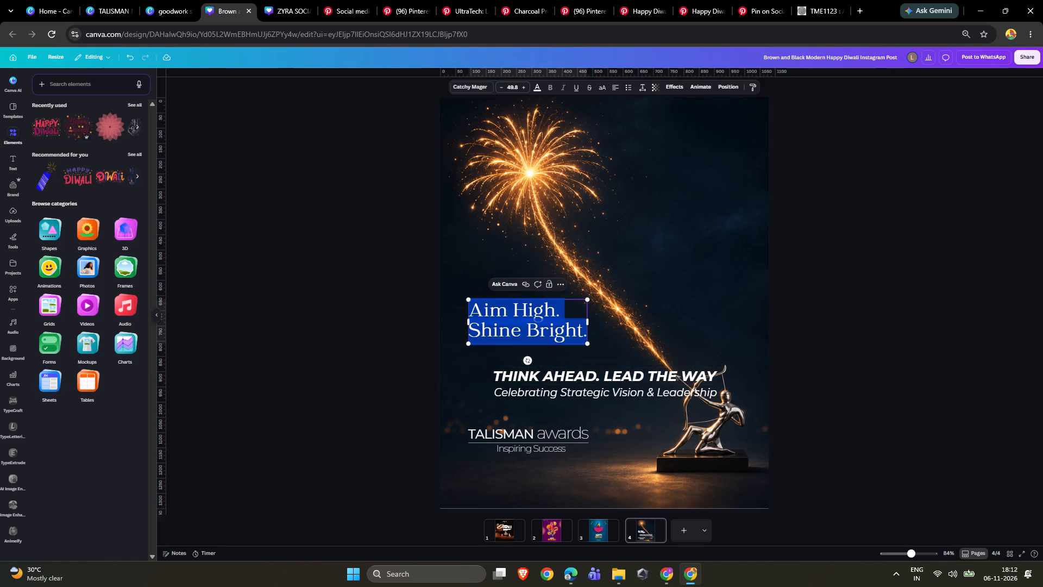
pyautogui.click(552, 302)
pyautogui.moveTo(561, 310); pyautogui.dragTo(474, 304)
pyautogui.hotkey('ctrl', 'c')
pyautogui.click(586, 382)
pyautogui.click(579, 352)
pyautogui.moveTo(839, 352); pyautogui.dragTo(834, 352)
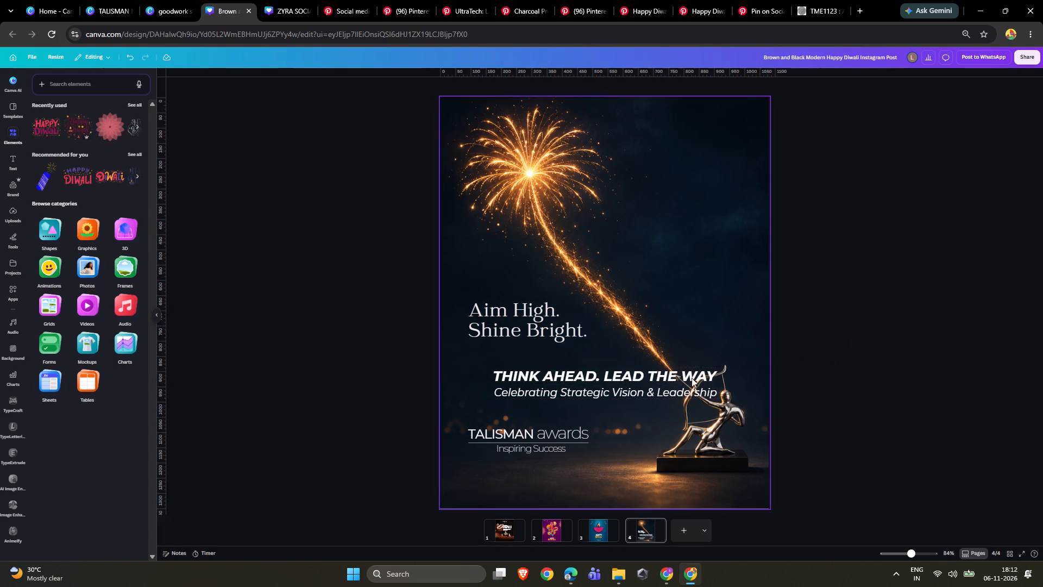
pyautogui.doubleClick(683, 376)
pyautogui.hotkey('ctrl', 'v')
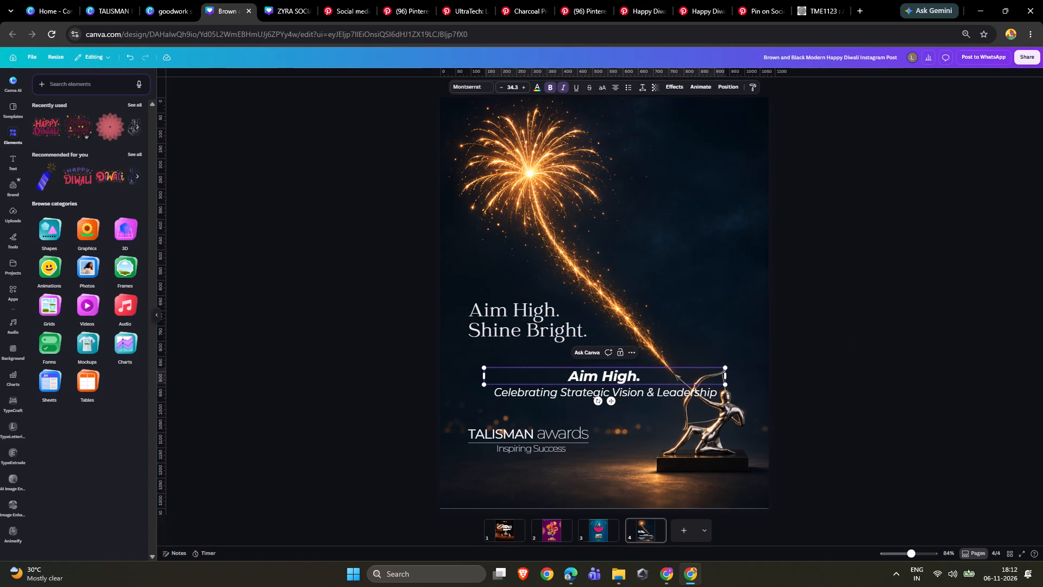
# Replace the "Celebrating Strategic Vision & Leadership" line with "Shine Bright." copied from the serif headline.
pyautogui.doubleClick(527, 327)
pyautogui.tripleClick(522, 329)
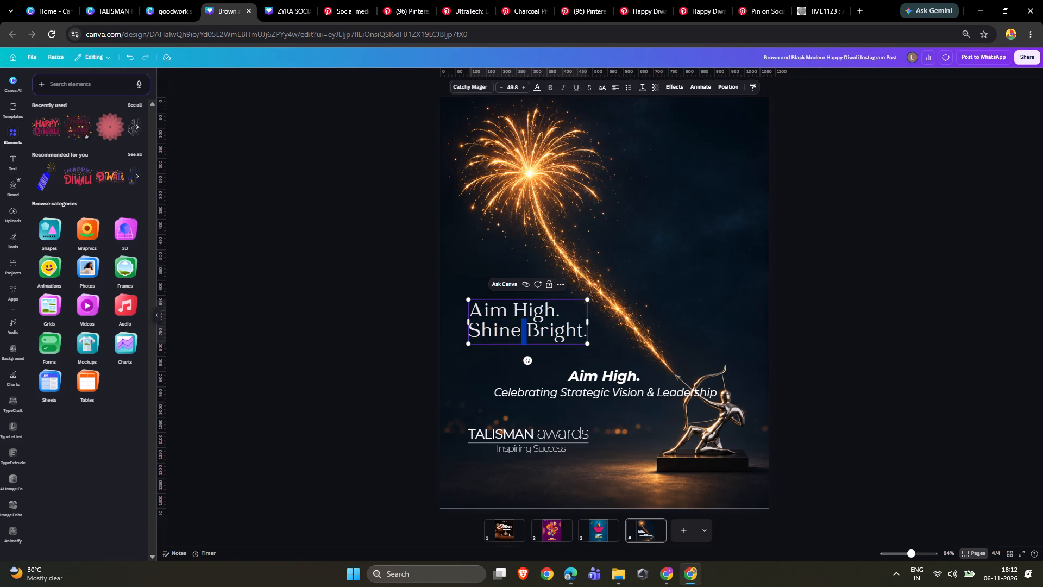
pyautogui.hotkey('ctrl', 'c')
pyautogui.doubleClick(647, 390)
pyautogui.hotkey('ctrl', 'v')
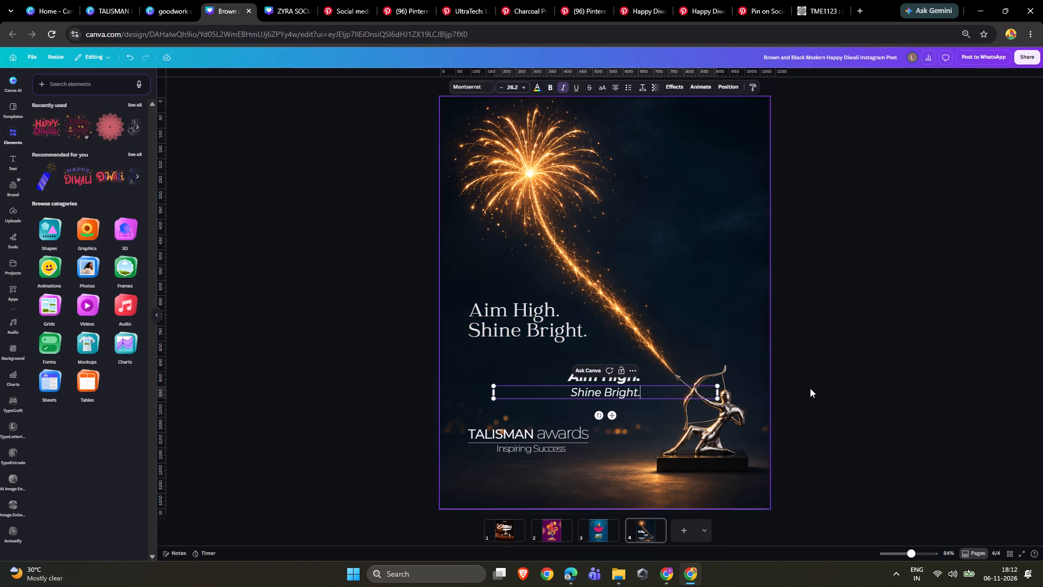
pyautogui.click(889, 373)
# Delete the original serif "Aim High. Shine Bright." text.
pyautogui.click(508, 308)
pyautogui.click(555, 284)
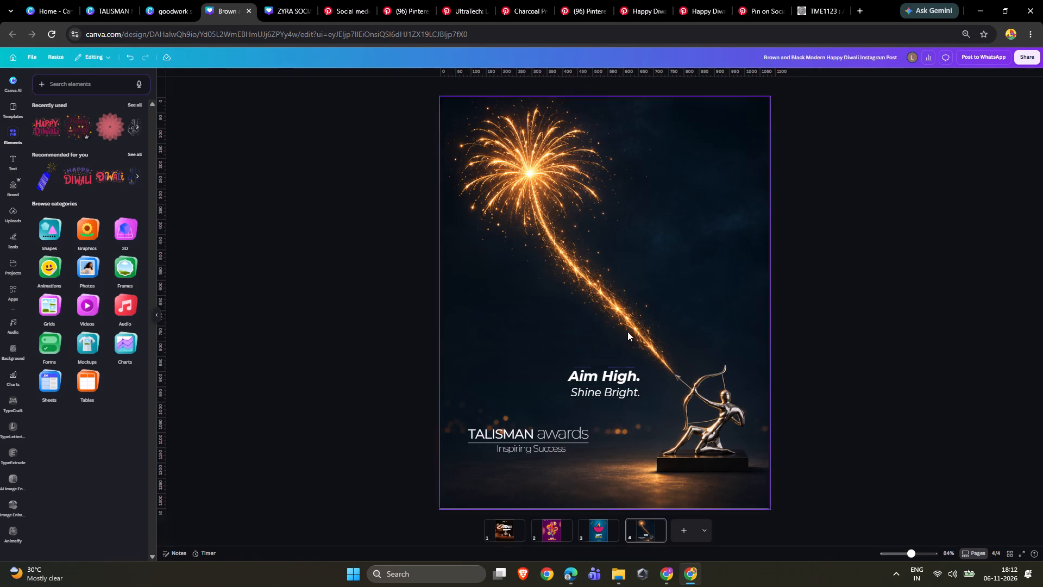
# Narrow the "Shine Bright." text box to fit its text on one line, and move it back beneath "Aim High.".
pyautogui.keyDown('ctrl'); pyautogui.scroll(6, 689, 405); pyautogui.keyUp('ctrl')
pyautogui.click(695, 372)
pyautogui.moveTo(912, 370); pyautogui.dragTo(474, 299)
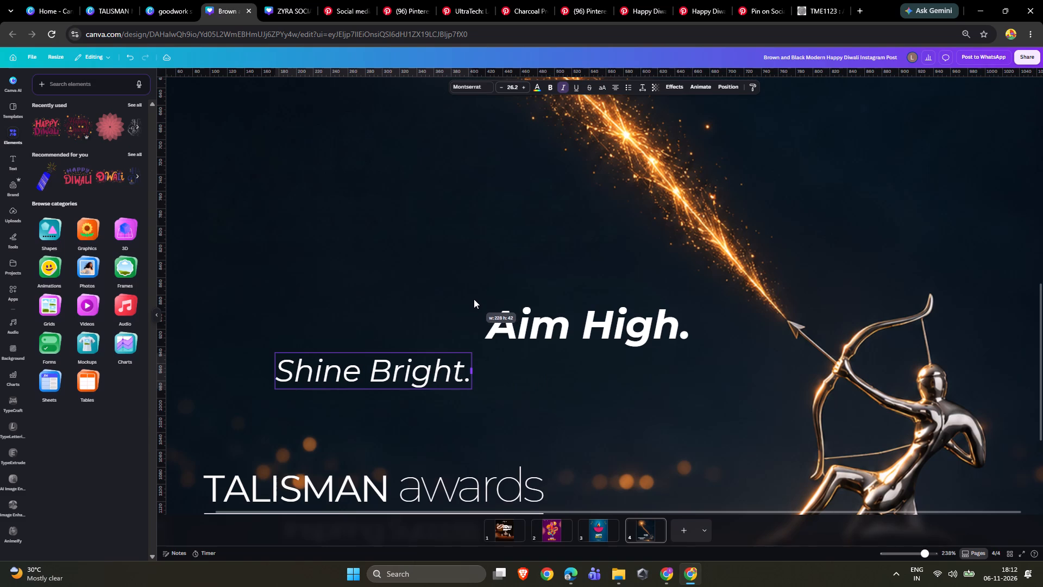
pyautogui.moveTo(474, 299); pyautogui.dragTo(476, 299)
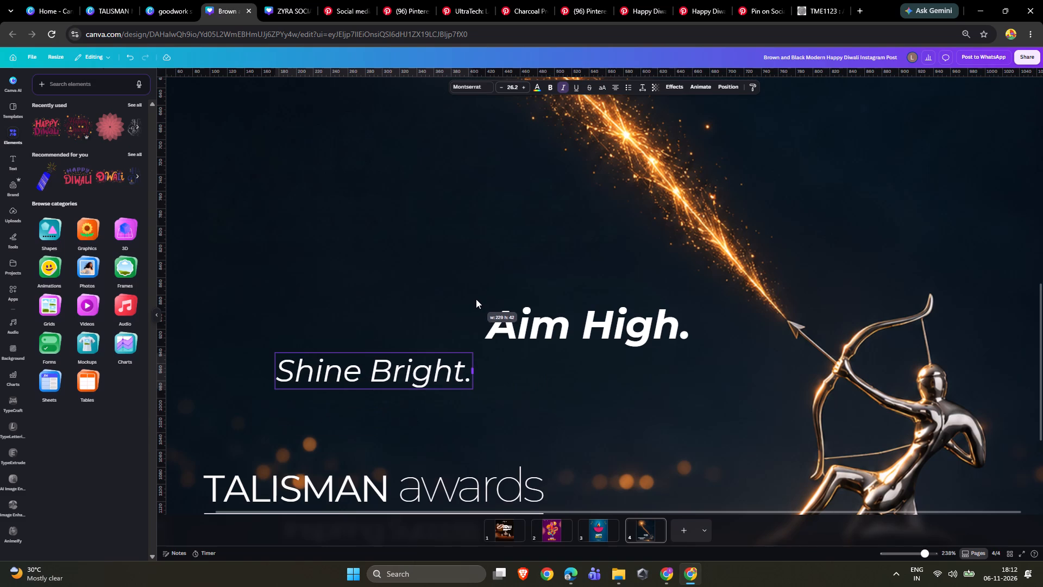
pyautogui.moveTo(476, 299); pyautogui.dragTo(475, 299)
pyautogui.moveTo(450, 376); pyautogui.dragTo(461, 376)
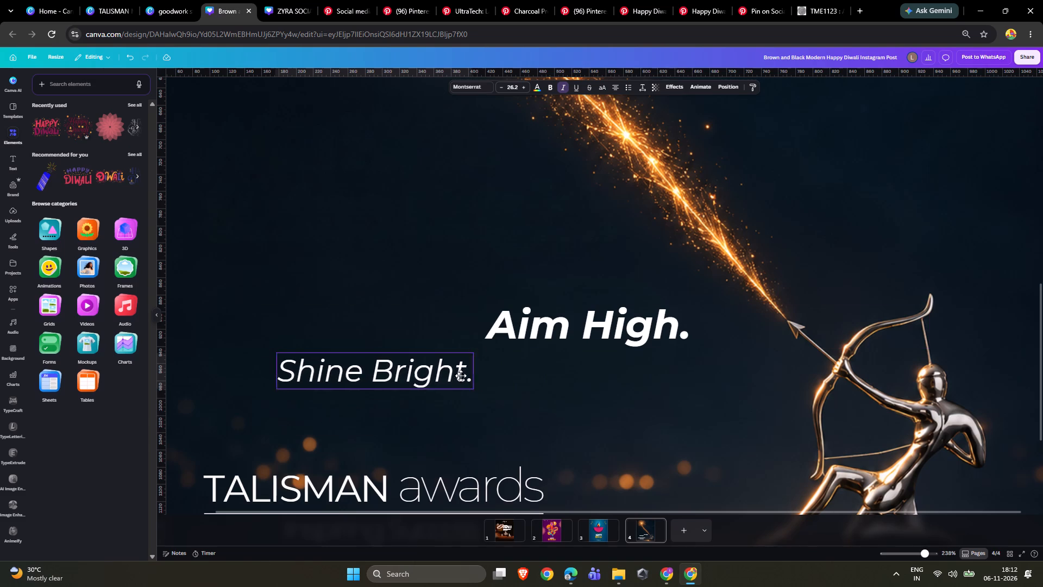
pyautogui.moveTo(461, 376); pyautogui.dragTo(659, 385)
# Narrow the "Aim High." text box to fit on one line, and align its left edge with "Shine Bright." below.
pyautogui.click(678, 325)
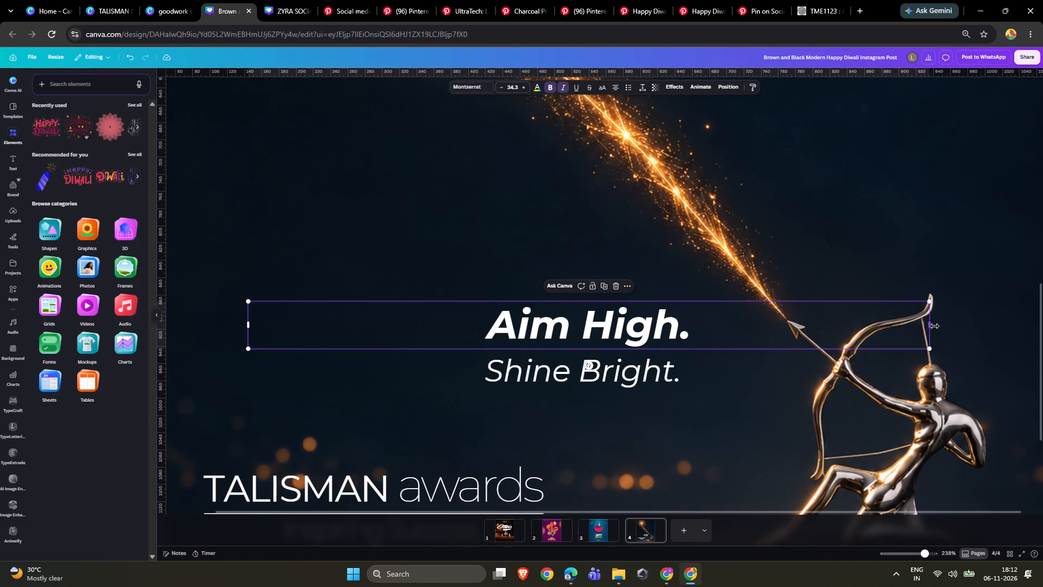
pyautogui.moveTo(934, 326); pyautogui.dragTo(460, 276)
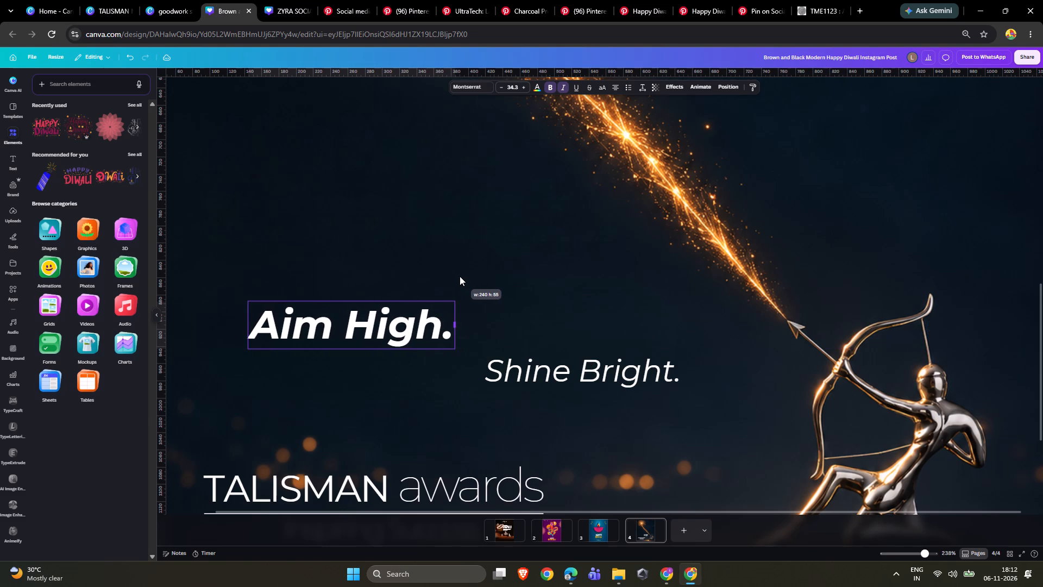
pyautogui.moveTo(460, 276); pyautogui.dragTo(455, 275)
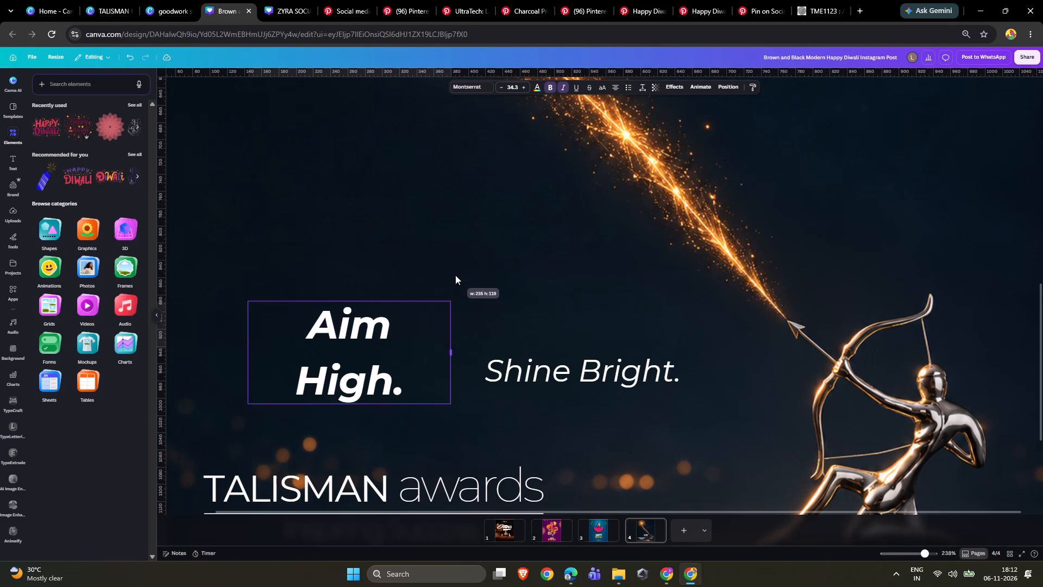
pyautogui.moveTo(455, 275); pyautogui.dragTo(457, 275)
pyautogui.moveTo(402, 341); pyautogui.dragTo(604, 352)
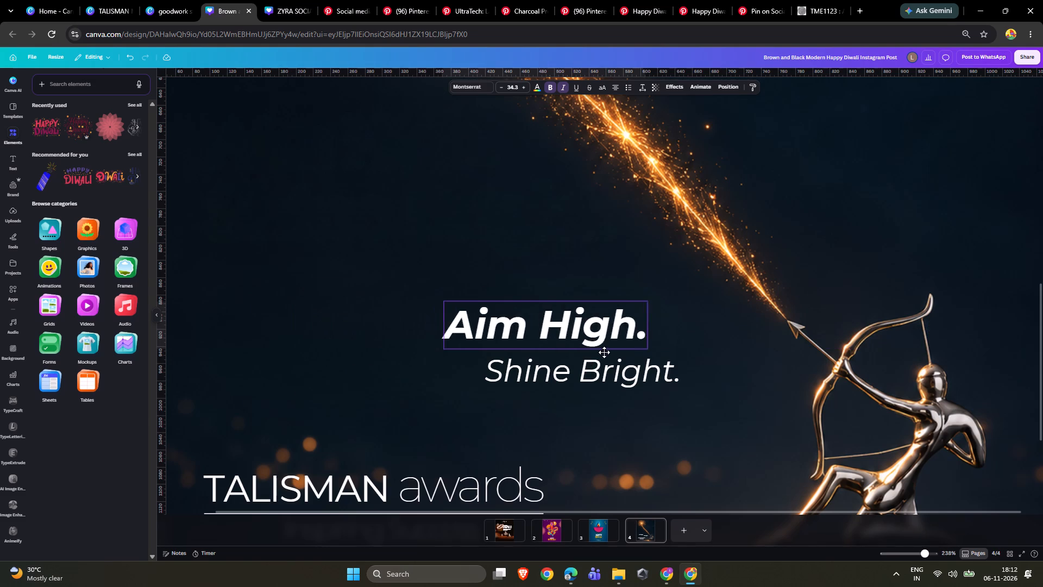
pyautogui.moveTo(604, 352); pyautogui.dragTo(639, 358)
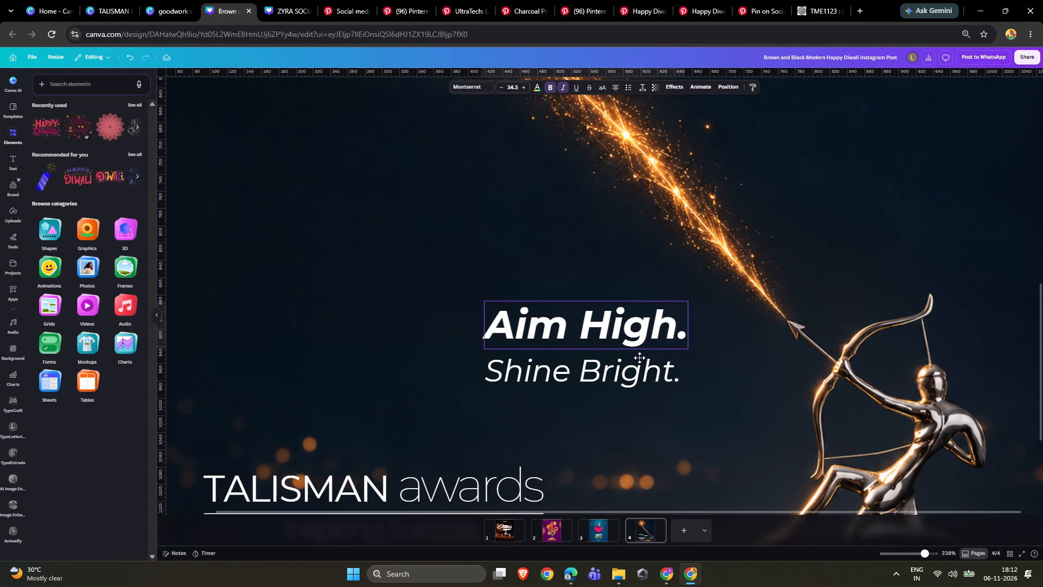
pyautogui.moveTo(639, 358); pyautogui.dragTo(639, 358)
# Move "Shine Bright." closer beneath "Aim High." and enlarge it slightly to font size 26.7.
pyautogui.click(569, 373)
pyautogui.keyDown('ctrl'); pyautogui.scroll(5, 501, 347); pyautogui.keyUp('ctrl')
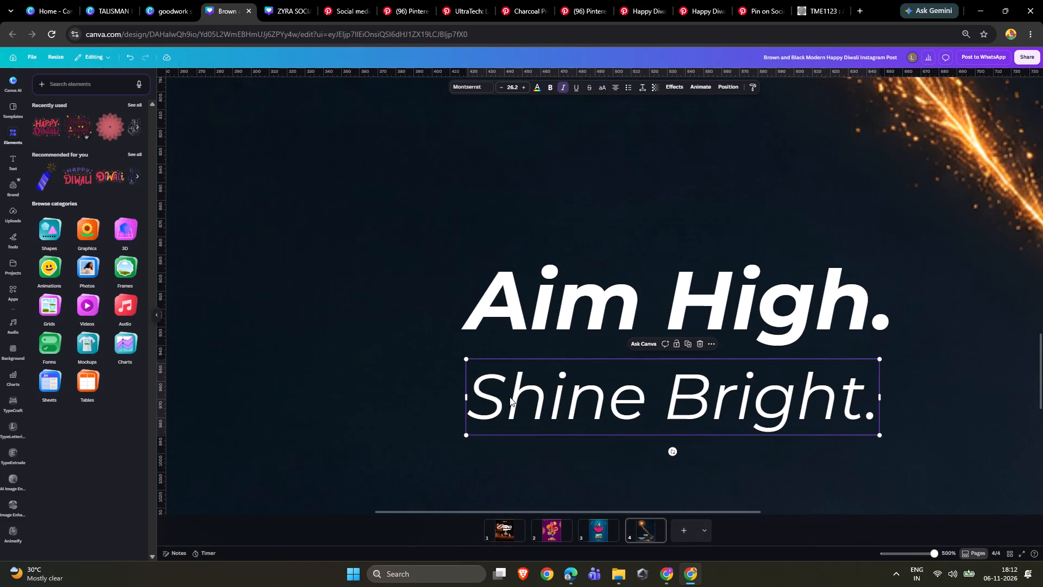
pyautogui.moveTo(510, 397); pyautogui.dragTo(501, 379)
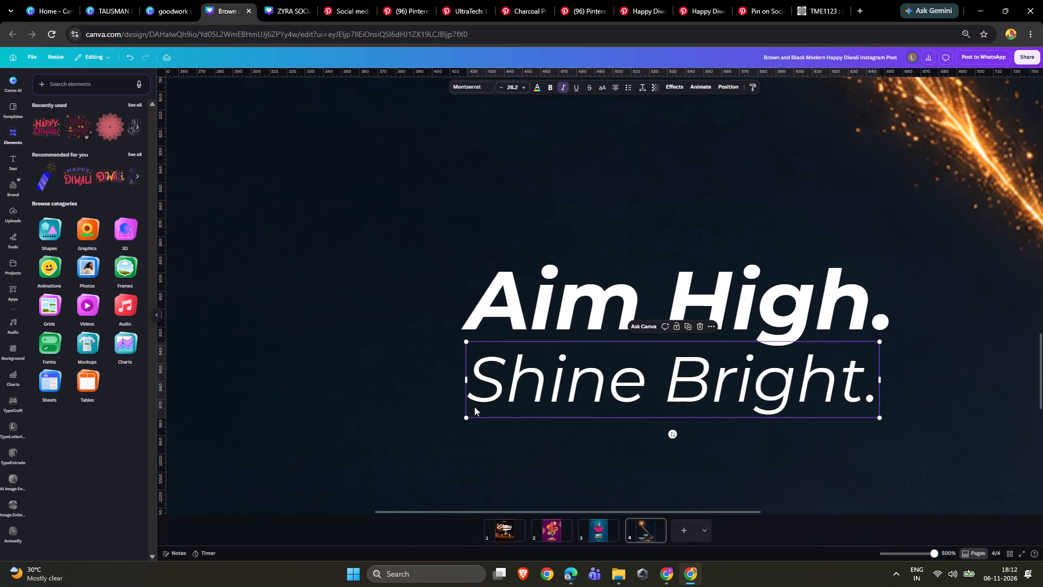
pyautogui.moveTo(466, 418); pyautogui.dragTo(459, 419)
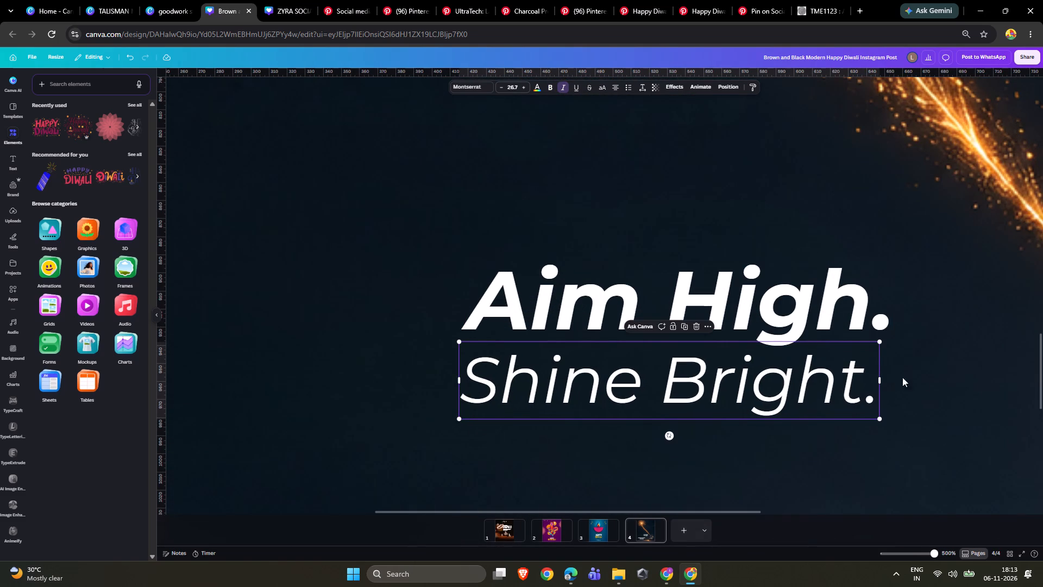
# Remove the full stop after "Aim High" and narrow its text box to fit the shortened line.
pyautogui.doubleClick(889, 313)
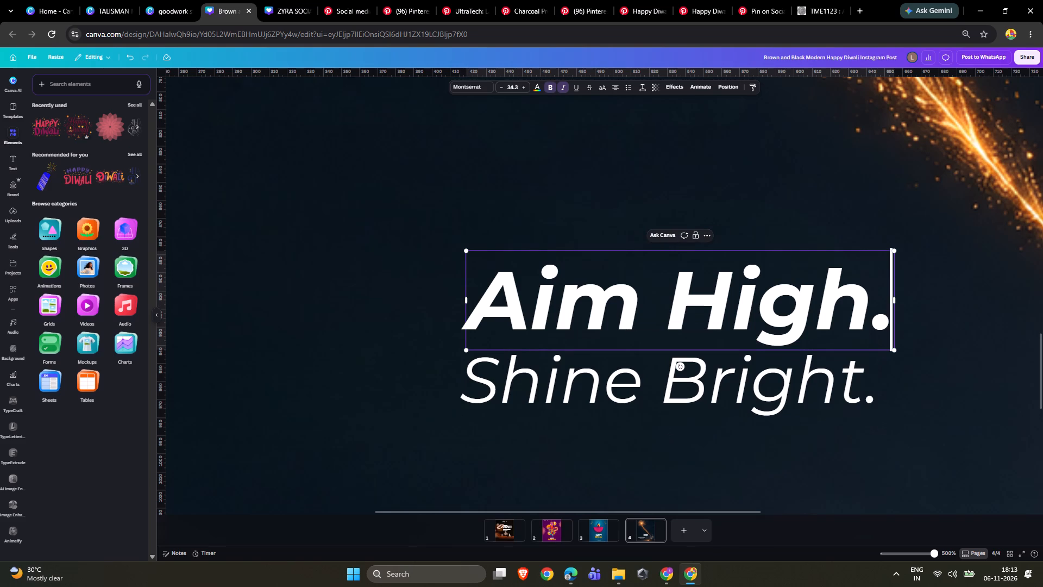
pyautogui.press('BackSpace')
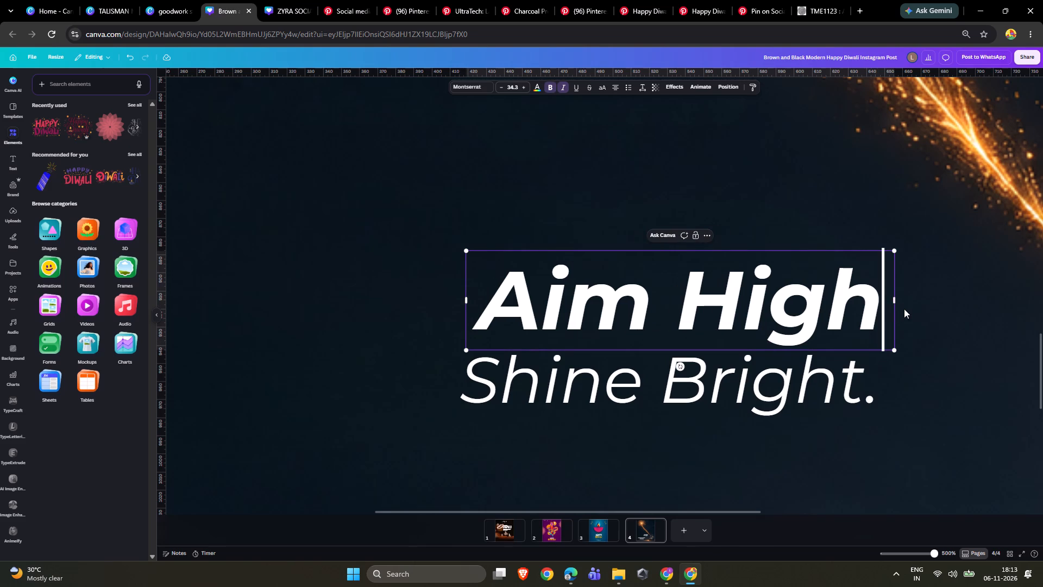
pyautogui.moveTo(898, 299); pyautogui.dragTo(878, 295)
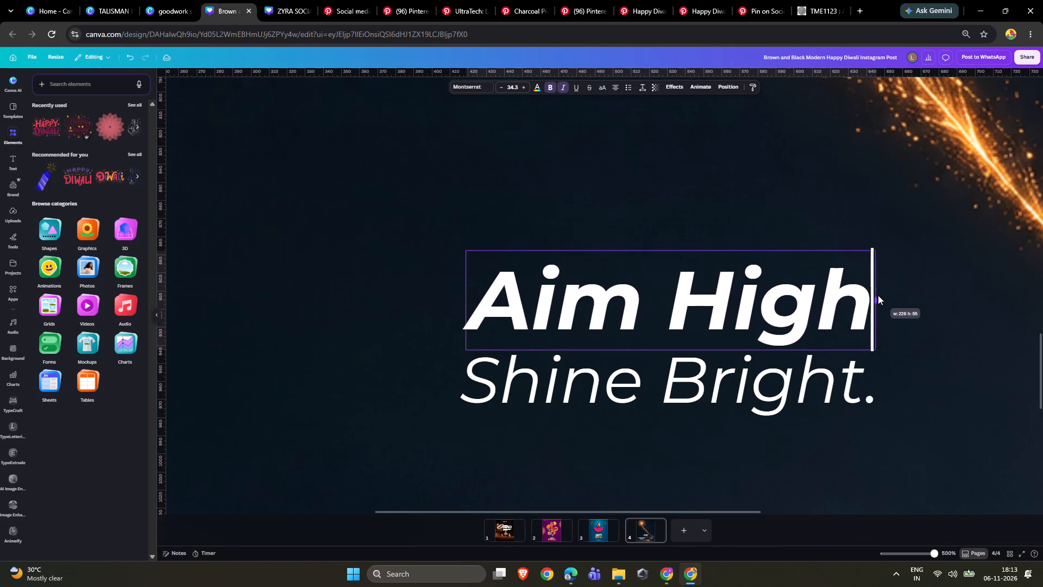
pyautogui.moveTo(878, 295); pyautogui.dragTo(877, 294)
pyautogui.click(821, 190)
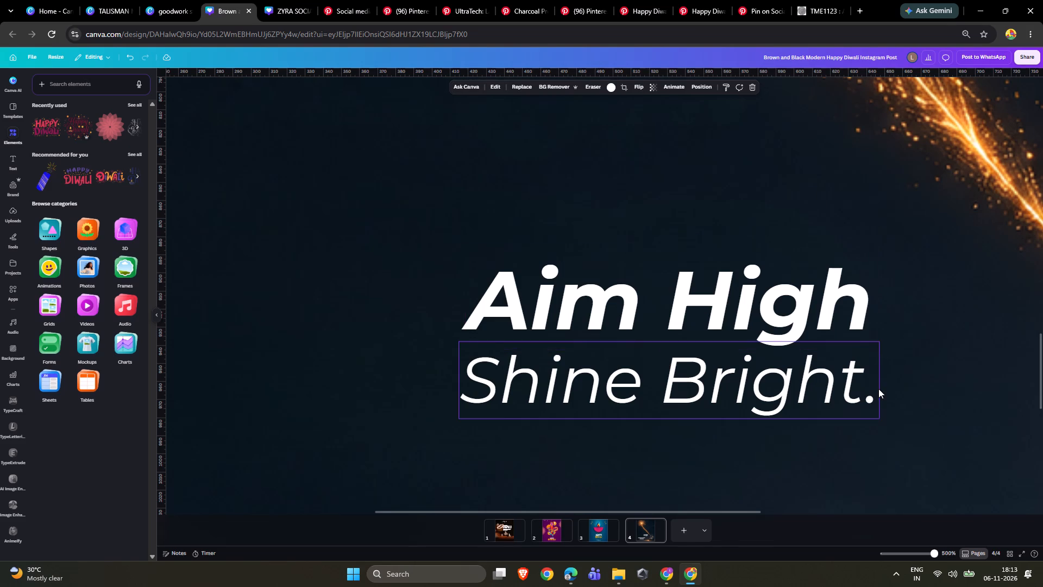
# Select both headline lines together, move them to the open area left of the firework trail, and enlarge them.
pyautogui.keyDown('ctrl'); pyautogui.scroll(-6, 872, 369); pyautogui.keyUp('ctrl')
pyautogui.click(650, 349)
pyautogui.keyDown('shift'); pyautogui.click(658, 371); pyautogui.keyUp('shift')
pyautogui.keyDown('ctrl'); pyautogui.scroll(-2, 657, 371); pyautogui.keyUp('ctrl')
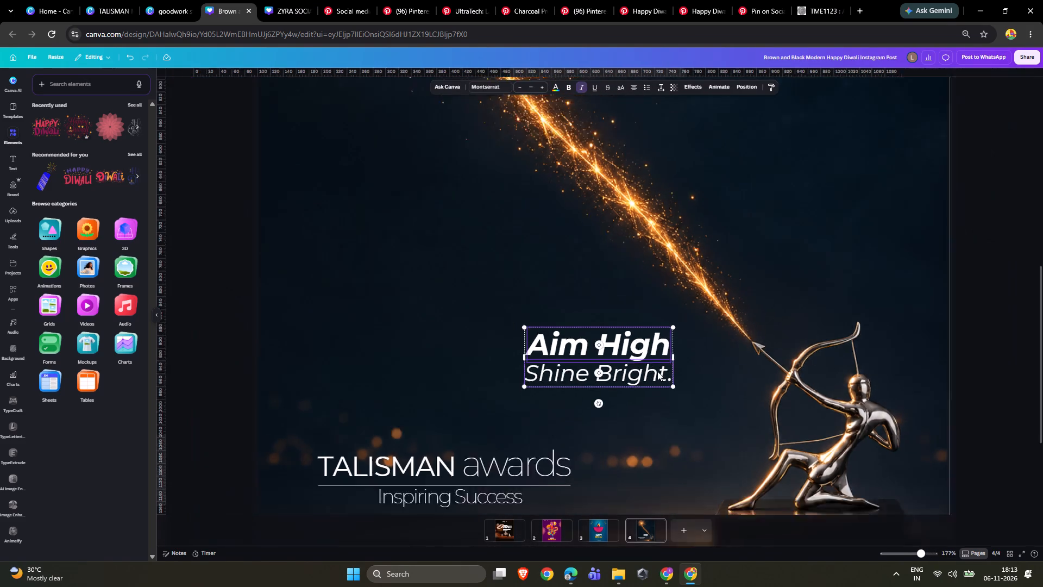
pyautogui.keyDown('ctrl'); pyautogui.scroll(-2, 657, 371); pyautogui.keyUp('ctrl')
pyautogui.moveTo(636, 374); pyautogui.dragTo(514, 313)
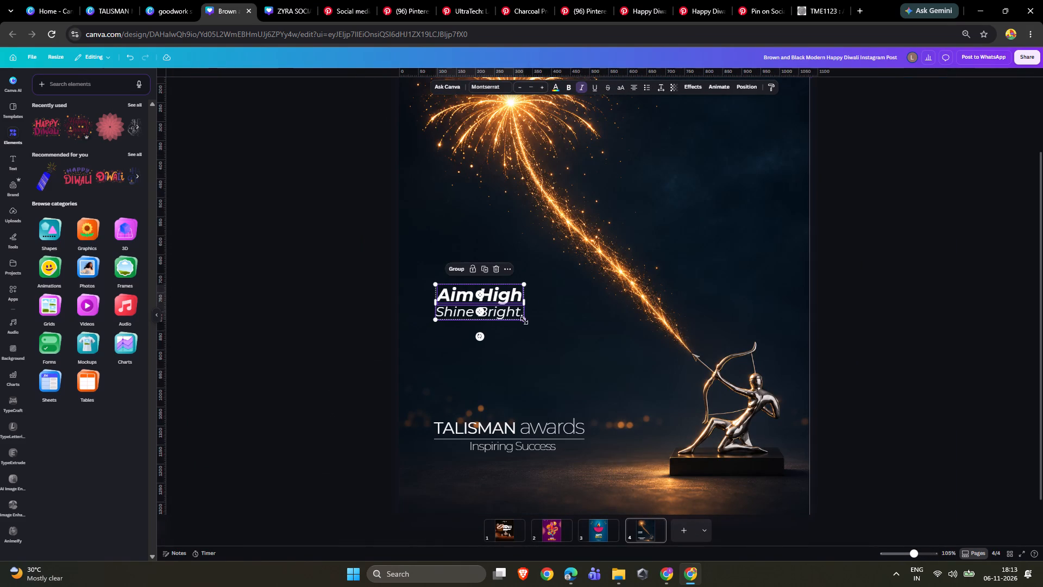
pyautogui.moveTo(524, 320); pyautogui.dragTo(559, 352)
pyautogui.moveTo(545, 323); pyautogui.dragTo(543, 311)
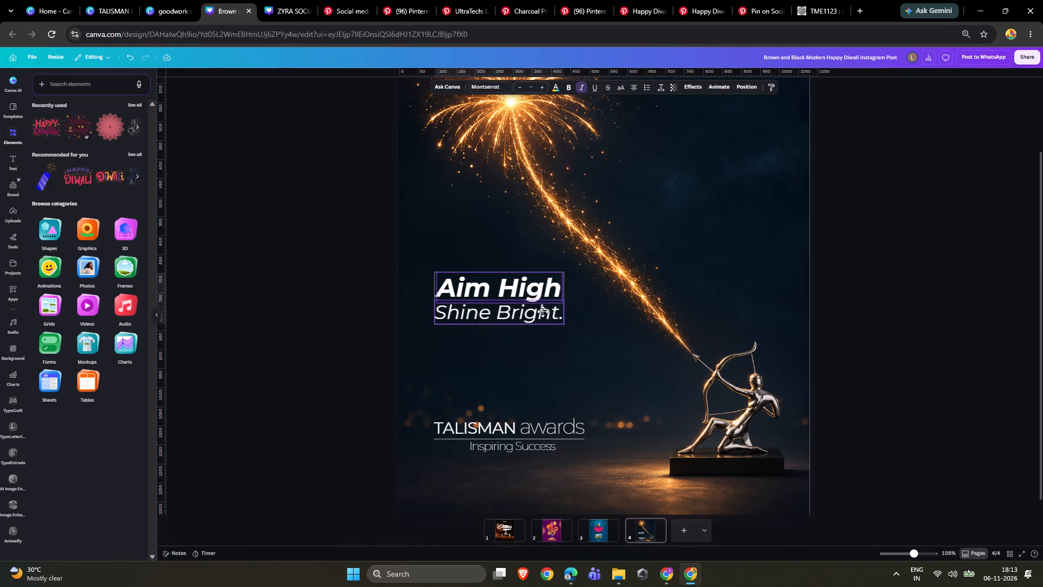
pyautogui.moveTo(543, 311); pyautogui.dragTo(544, 306)
pyautogui.moveTo(564, 268); pyautogui.dragTo(555, 278)
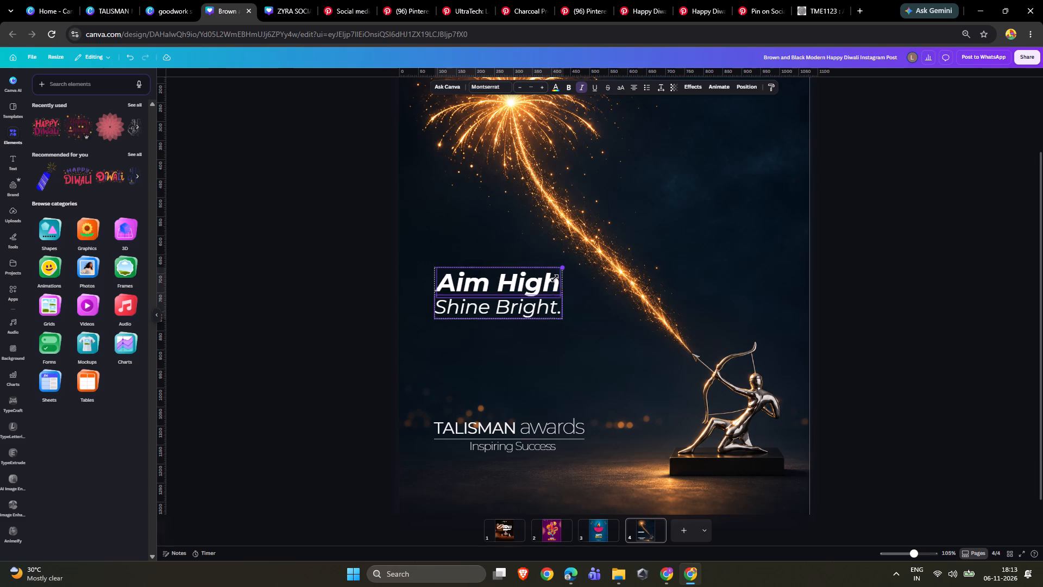
pyautogui.moveTo(555, 278); pyautogui.dragTo(553, 281)
pyautogui.moveTo(536, 291); pyautogui.dragTo(541, 295)
pyautogui.doubleClick(871, 297)
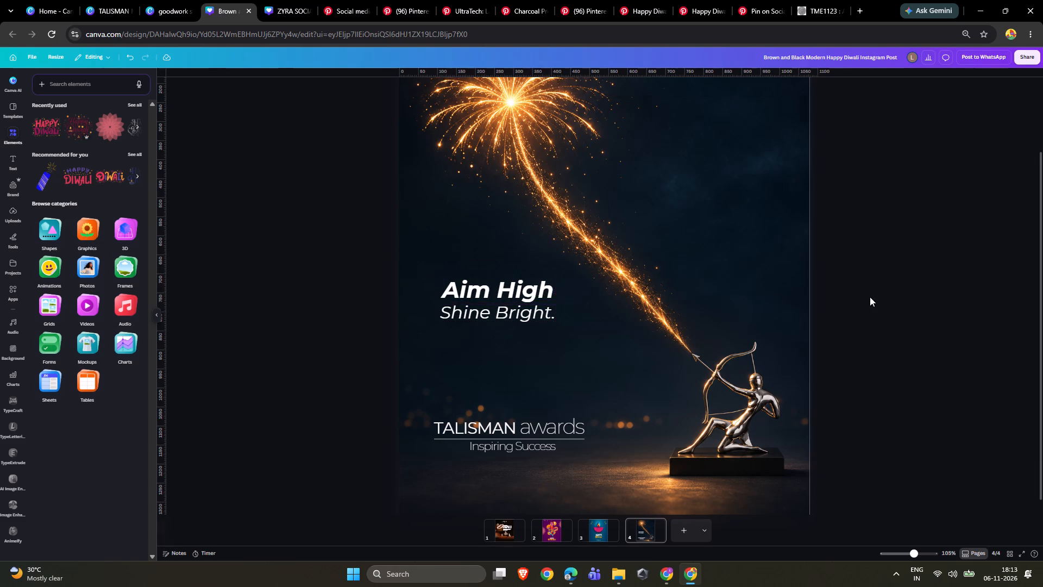
# Move the Talisman Awards logo to the upper-right corner of the page 4 design and shrink it slightly.
pyautogui.keyDown('ctrl'); pyautogui.scroll(-2, 870, 308); pyautogui.keyUp('ctrl')
pyautogui.moveTo(526, 426); pyautogui.dragTo(657, 205)
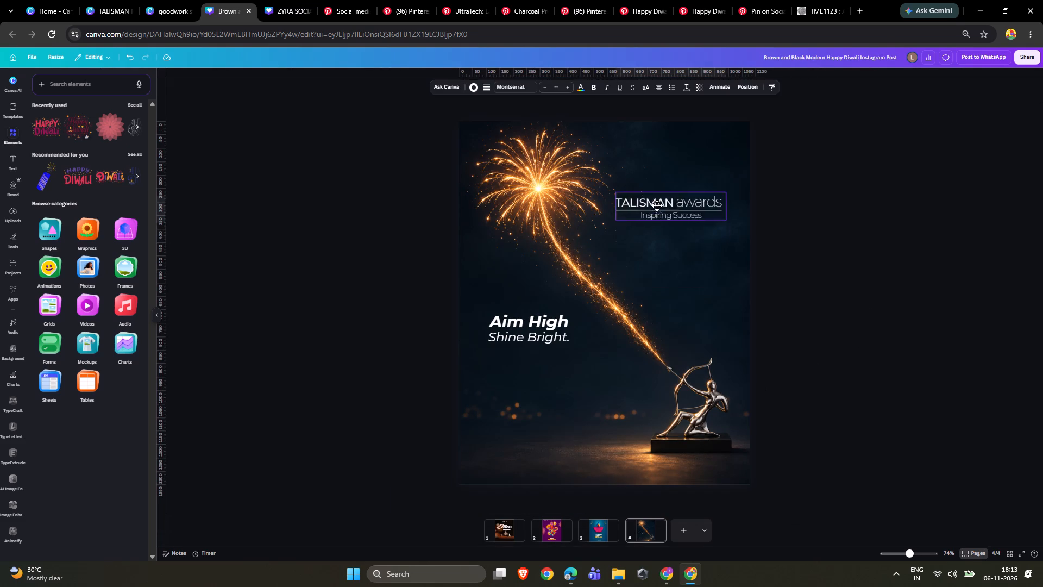
pyautogui.moveTo(657, 205); pyautogui.dragTo(668, 160)
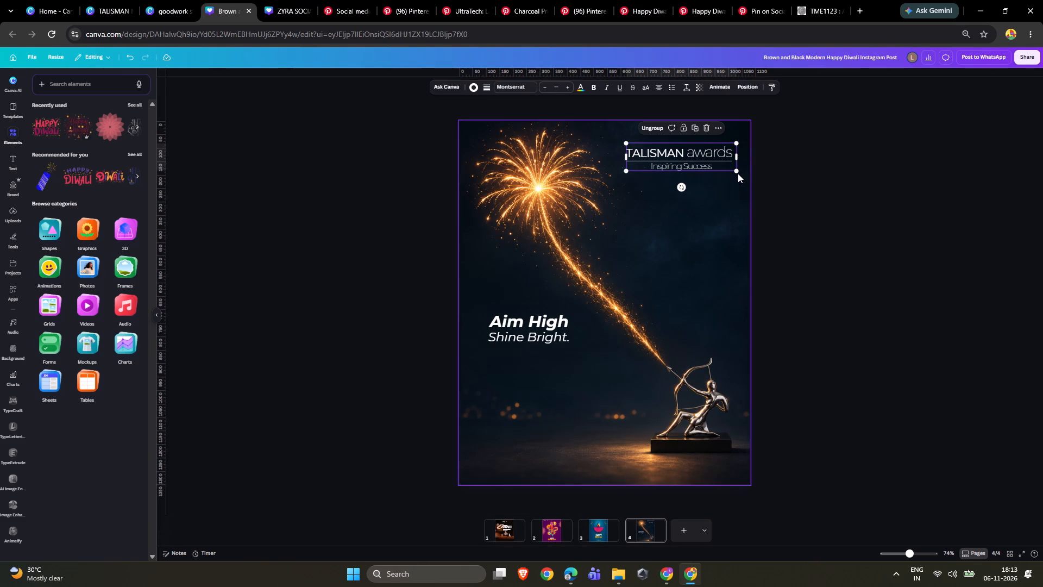
pyautogui.moveTo(734, 172); pyautogui.dragTo(726, 166)
pyautogui.moveTo(702, 162); pyautogui.dragTo(709, 164)
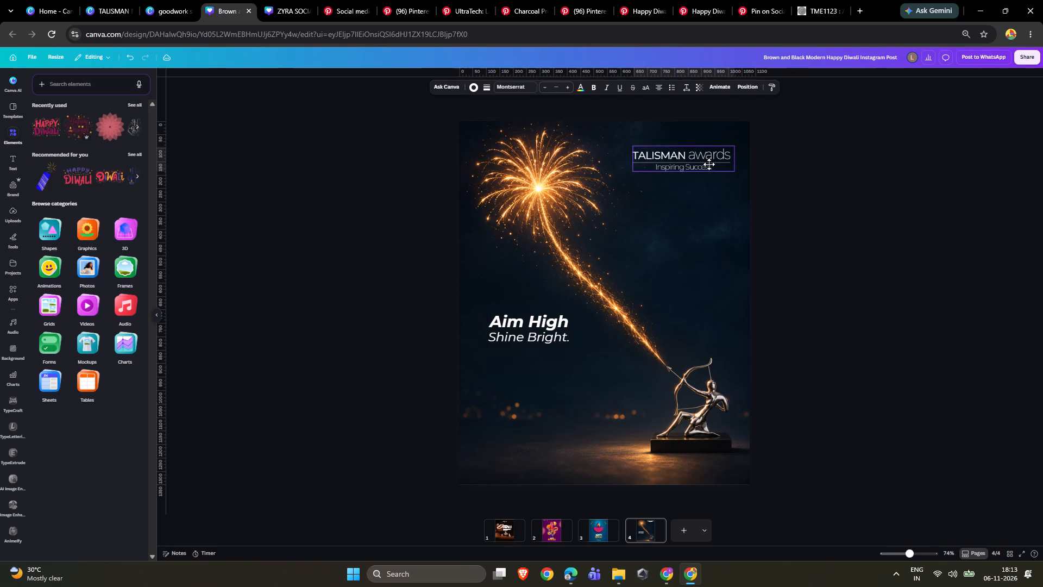
pyautogui.moveTo(709, 164); pyautogui.dragTo(709, 160)
pyautogui.doubleClick(846, 158)
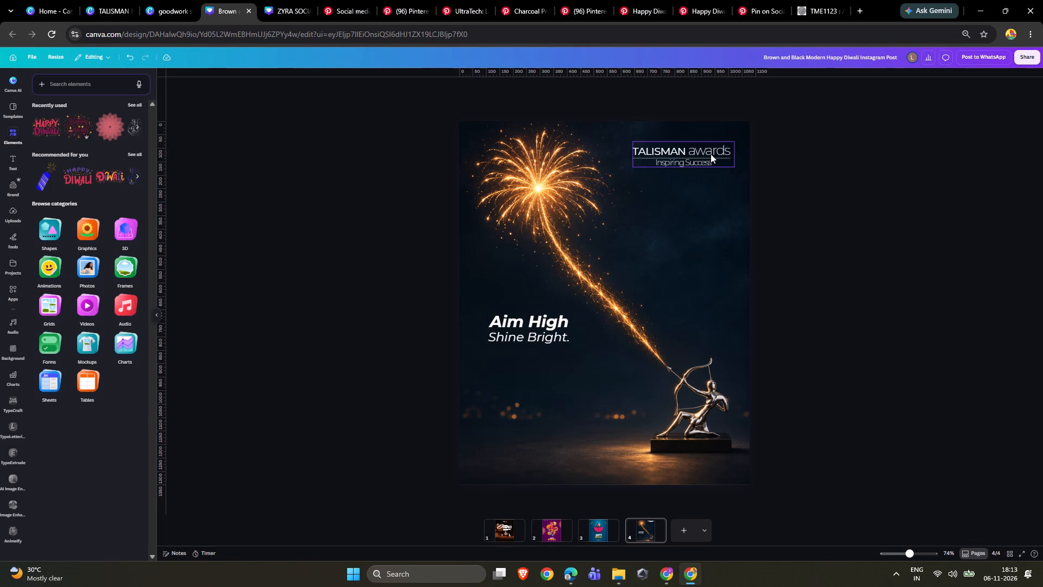
pyautogui.click(661, 582)
pyautogui.click(566, 583)
pyautogui.scroll(-7, 562, 426)
pyautogui.scroll(3, 562, 424)
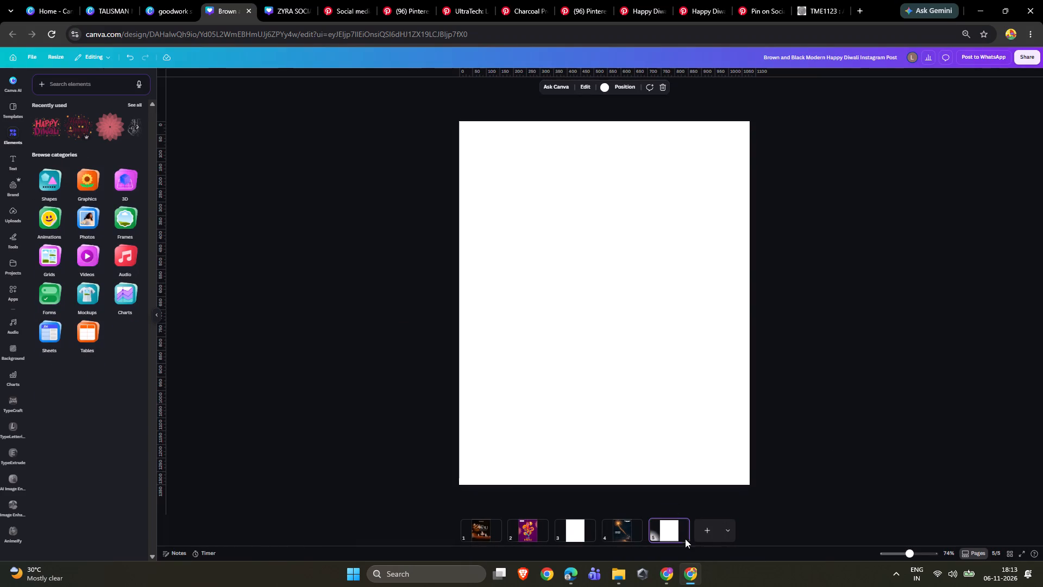
# Set the pasted trophy image as the background of page 5.
pyautogui.moveTo(626, 277); pyautogui.dragTo(622, 271, button='right')
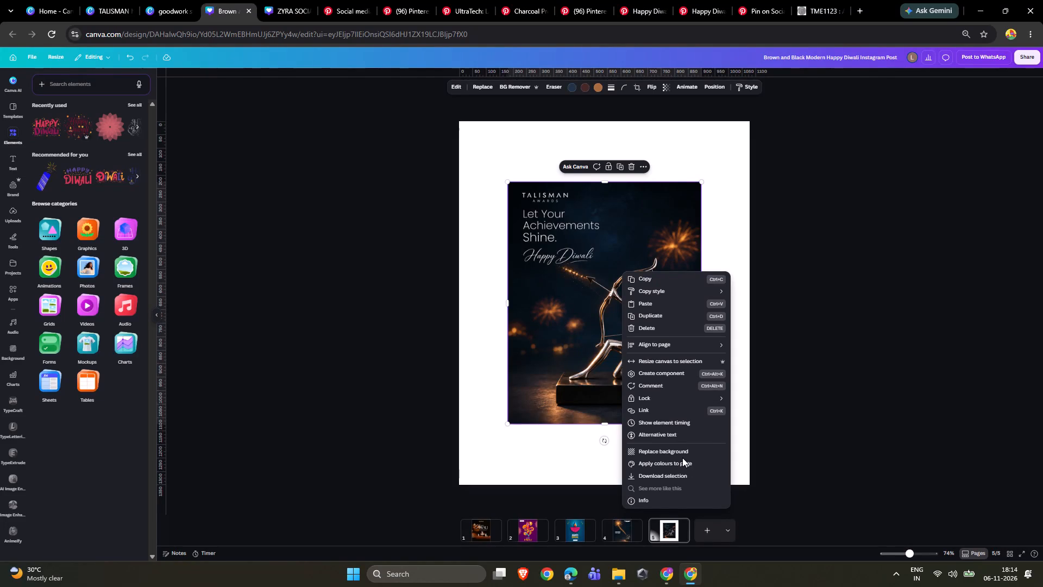
pyautogui.rightClick(516, 310)
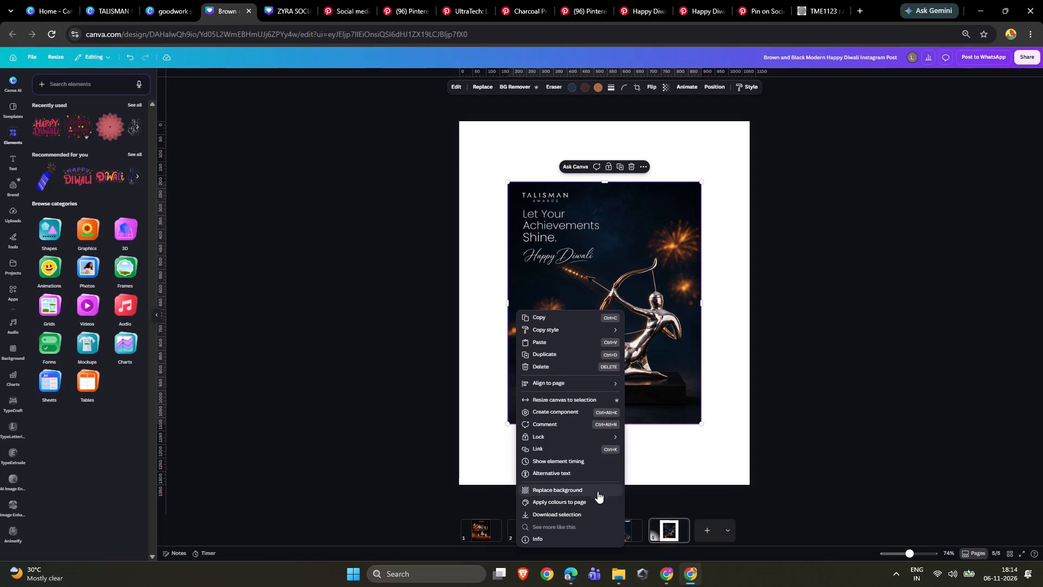
pyautogui.click(582, 488)
pyautogui.click(645, 229)
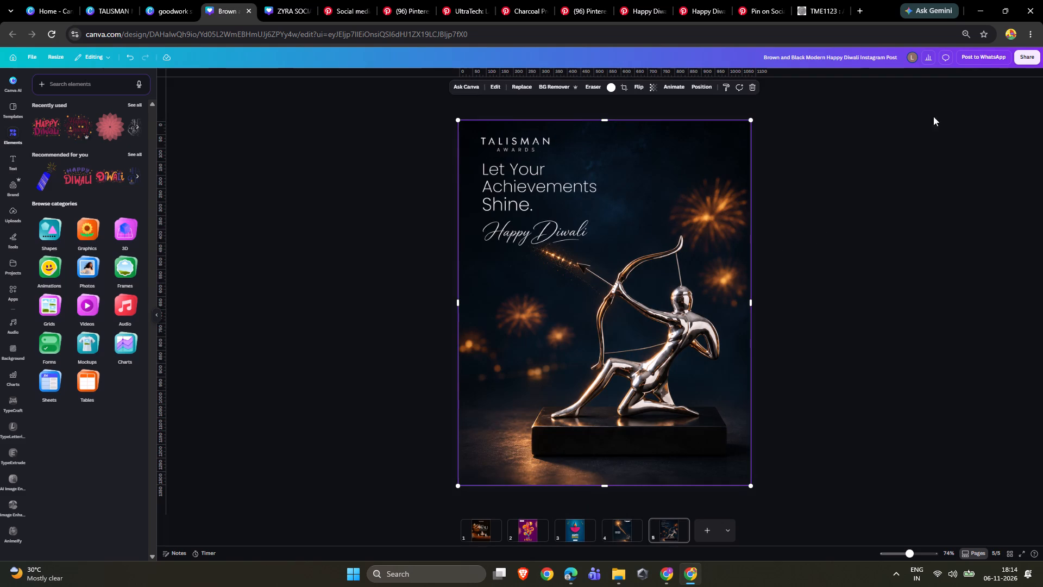
# Erase the "TALISMAN AWARDS" wordmark above the headline from the page 5 background image with Magic Eraser.
pyautogui.click(593, 83)
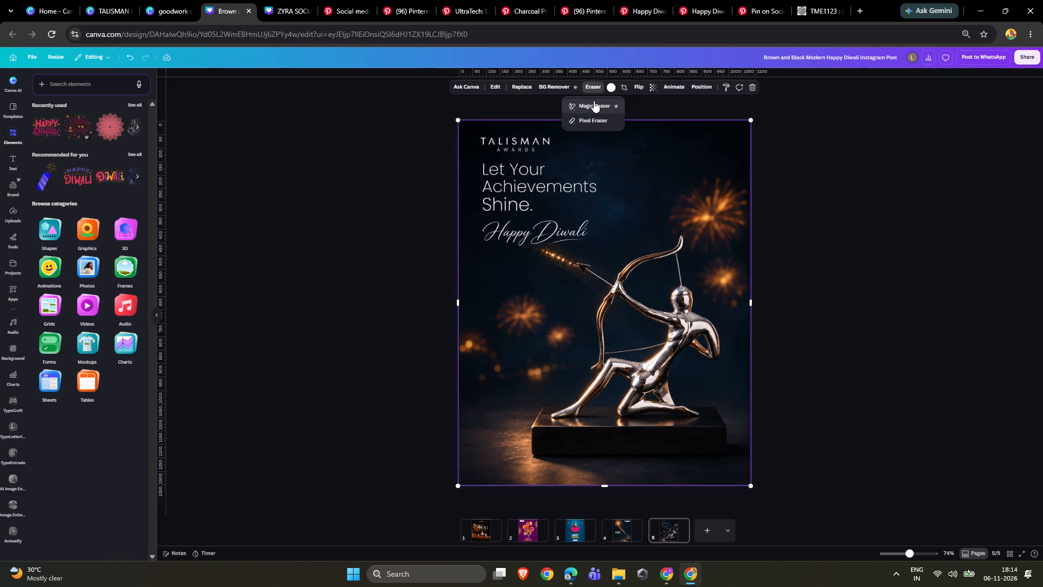
pyautogui.click(594, 101)
pyautogui.moveTo(524, 99); pyautogui.dragTo(462, 99)
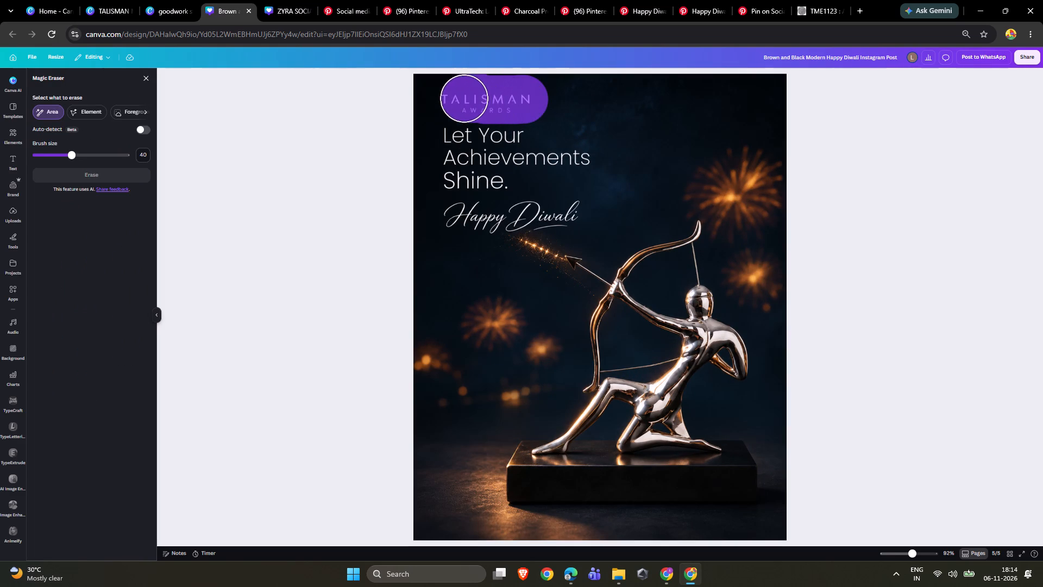
pyautogui.moveTo(462, 99); pyautogui.dragTo(452, 99)
pyautogui.click(118, 179)
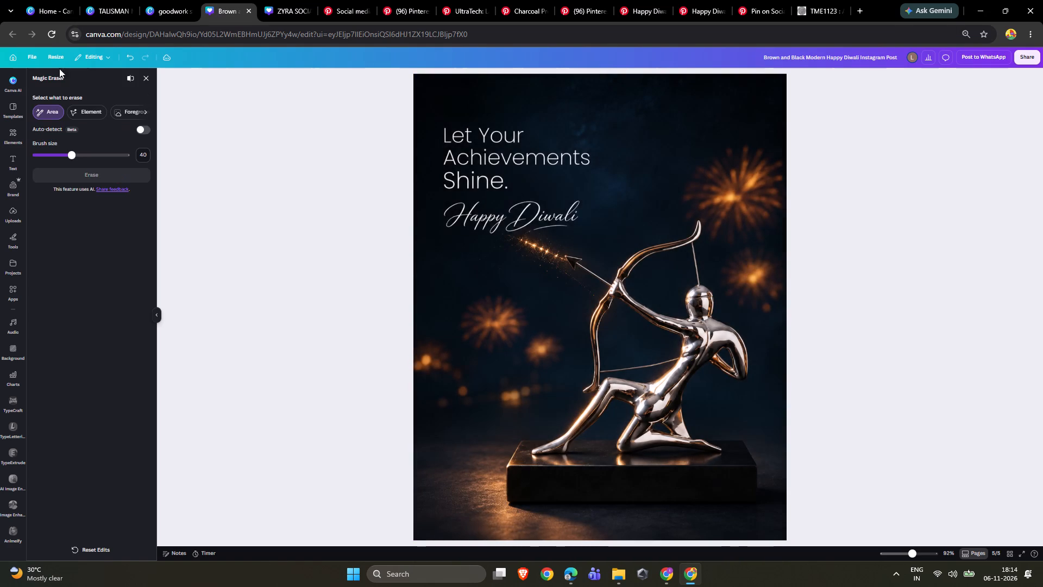
pyautogui.click(148, 78)
pyautogui.doubleClick(854, 286)
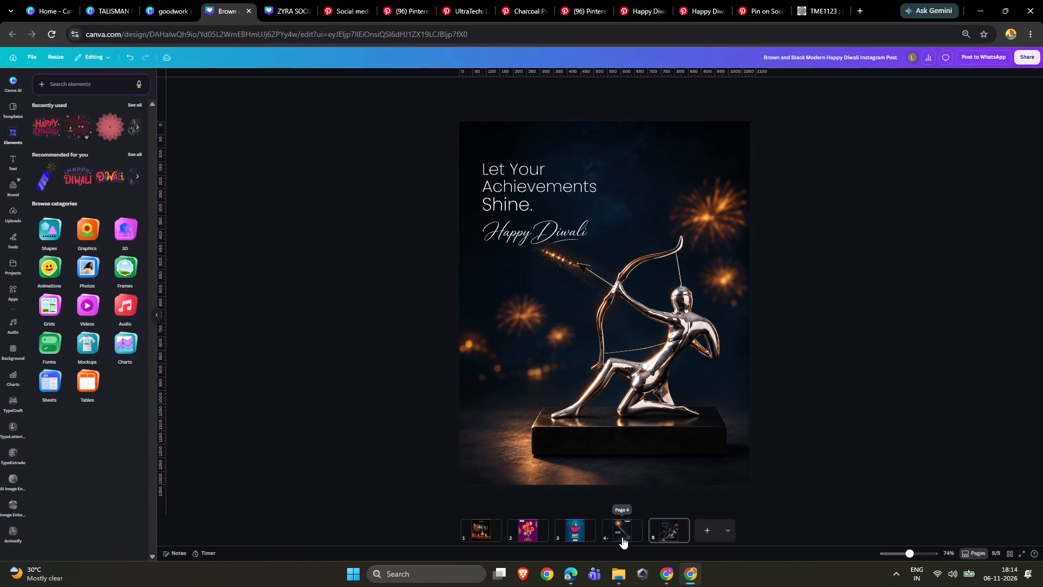
# Copy the editable Talisman Awards logo group from page 4 and paste it onto page 5.
pyautogui.click(622, 537)
pyautogui.click(684, 160)
pyautogui.hotkey('ctrl', 'c')
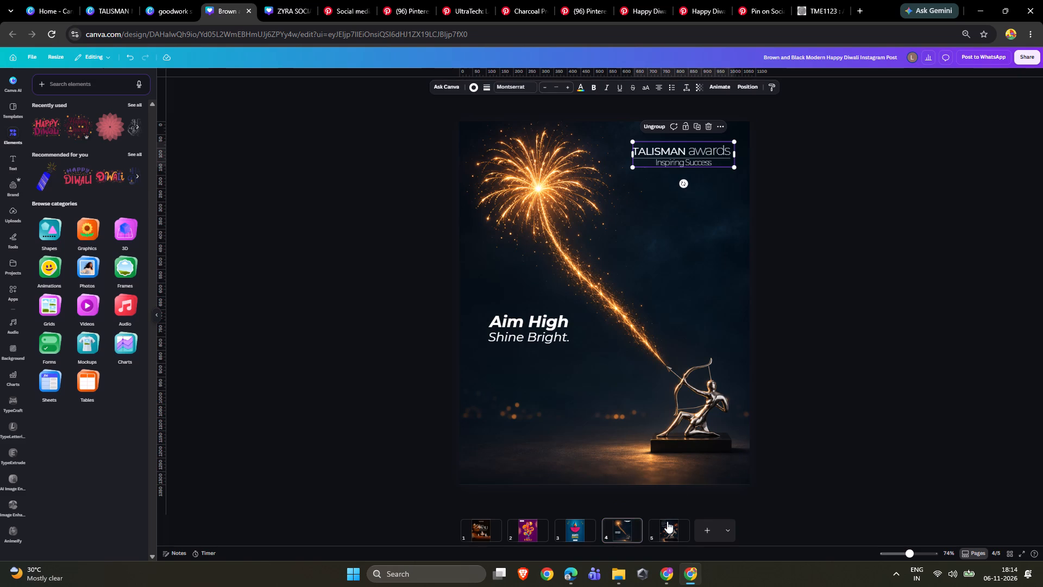
pyautogui.click(667, 527)
pyautogui.hotkey('ctrl', 'v')
pyautogui.click(926, 303)
pyautogui.doubleClick(925, 298)
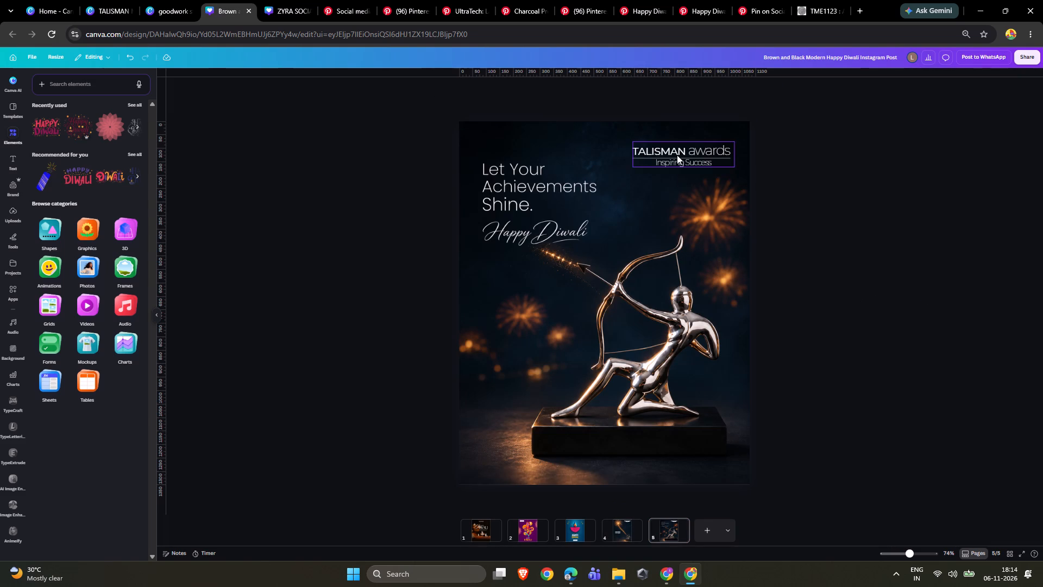
# Move the page 5 logo down to the bottom centre of the design, over the trophy base.
pyautogui.moveTo(677, 155); pyautogui.dragTo(581, 448)
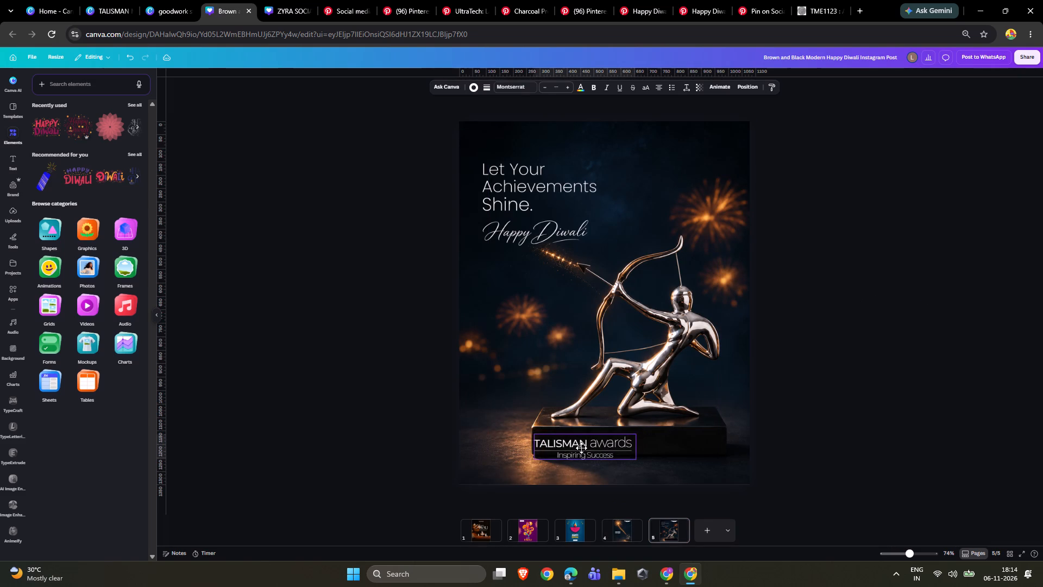
pyautogui.moveTo(581, 448); pyautogui.dragTo(599, 453)
pyautogui.click(942, 359)
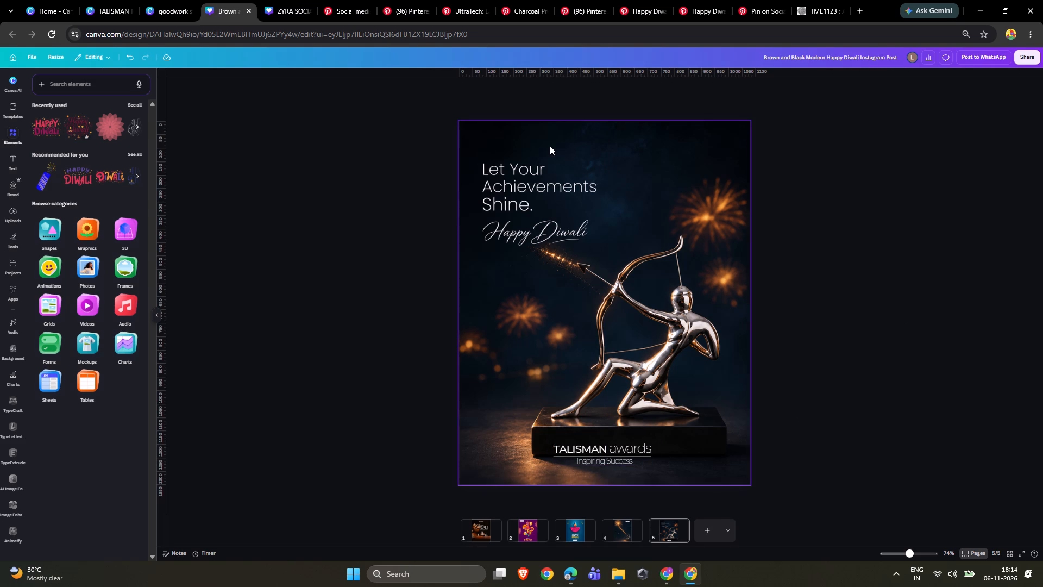
# Use Grab Text on the background image to turn "Let Your Achievements" and "Shine." into editable text.
pyautogui.click(555, 190)
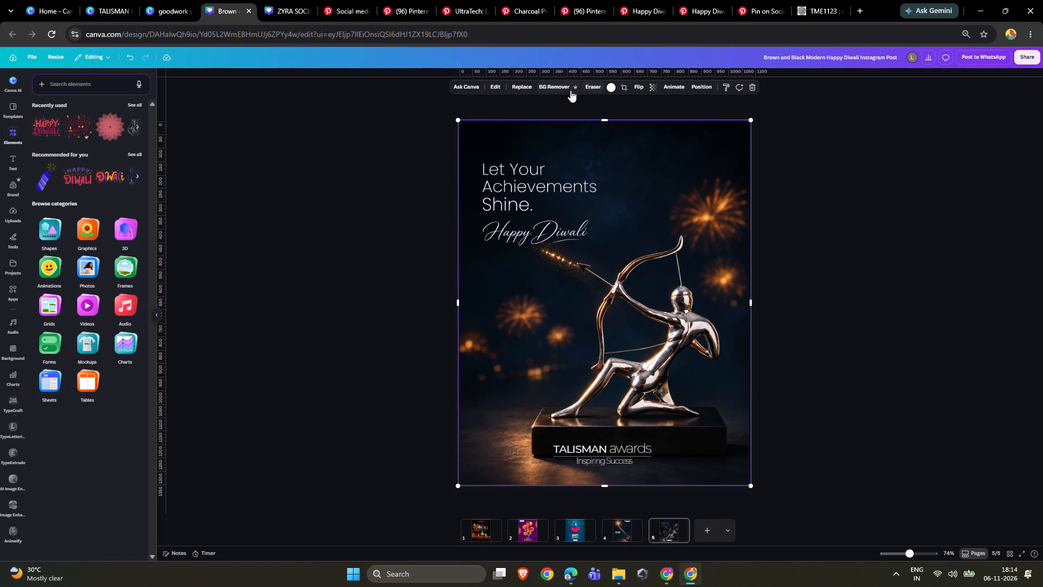
pyautogui.click(494, 83)
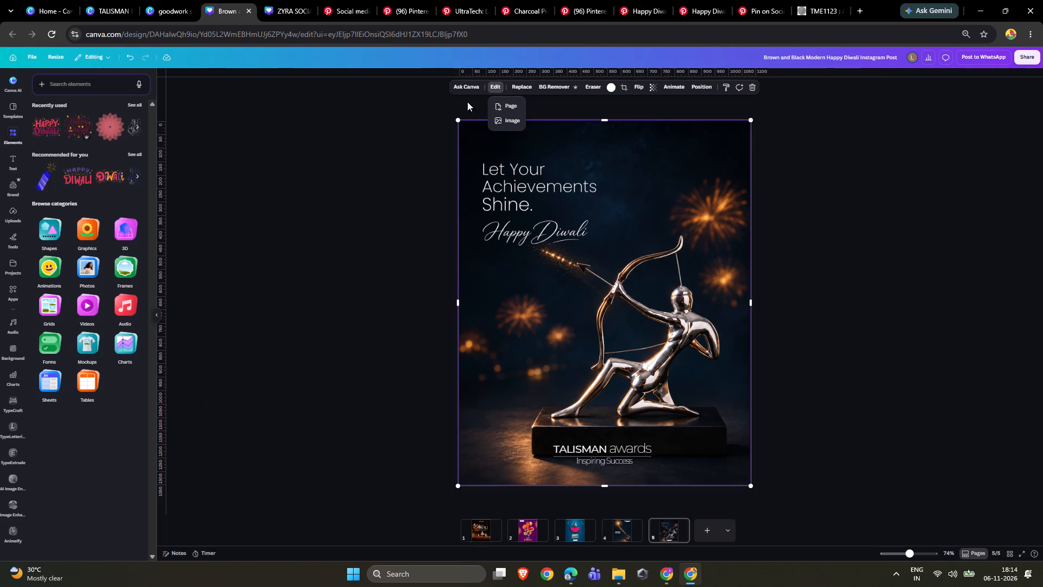
pyautogui.click(510, 116)
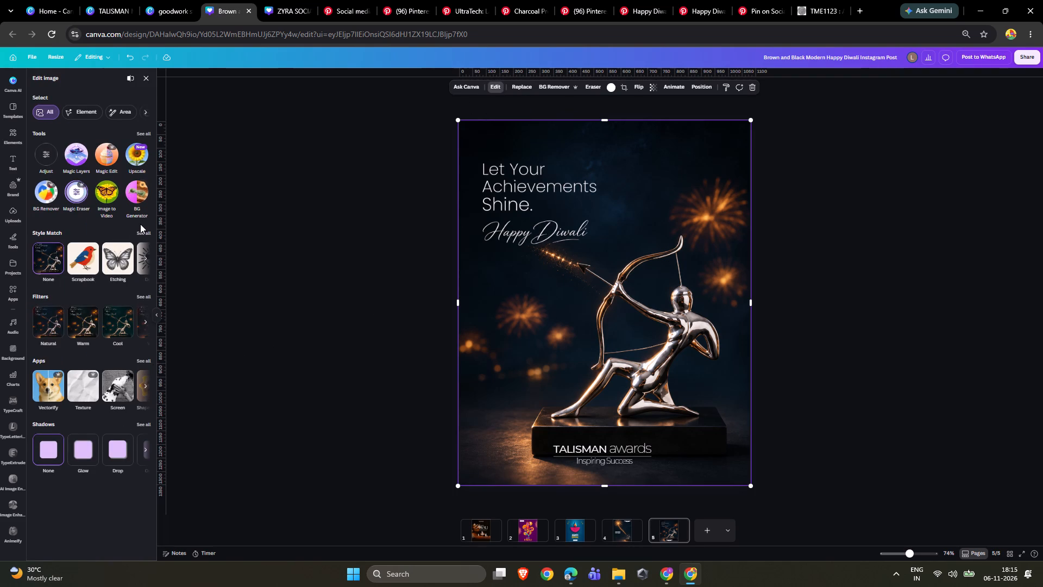
pyautogui.click(135, 132)
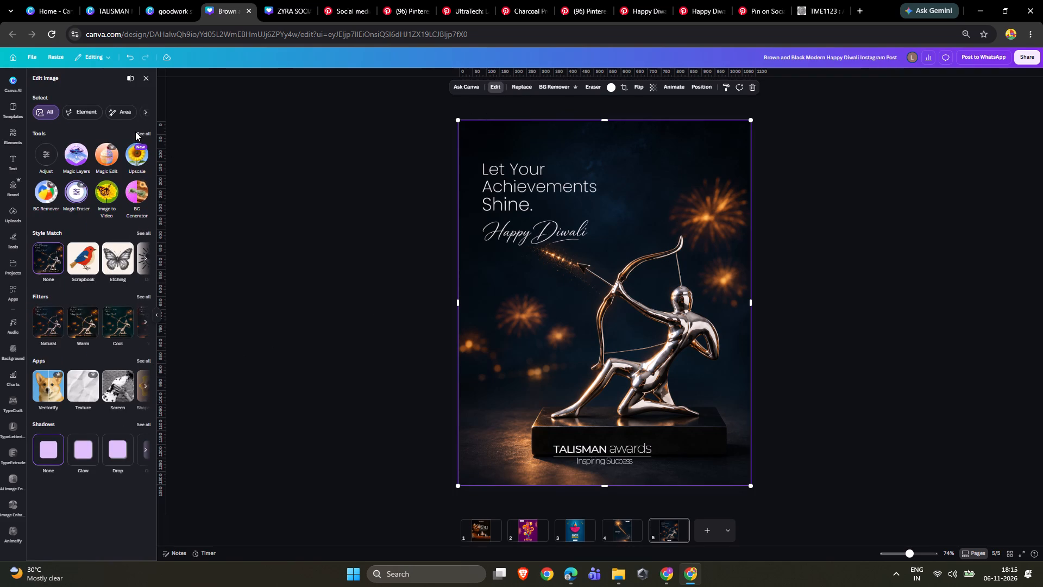
pyautogui.click(139, 132)
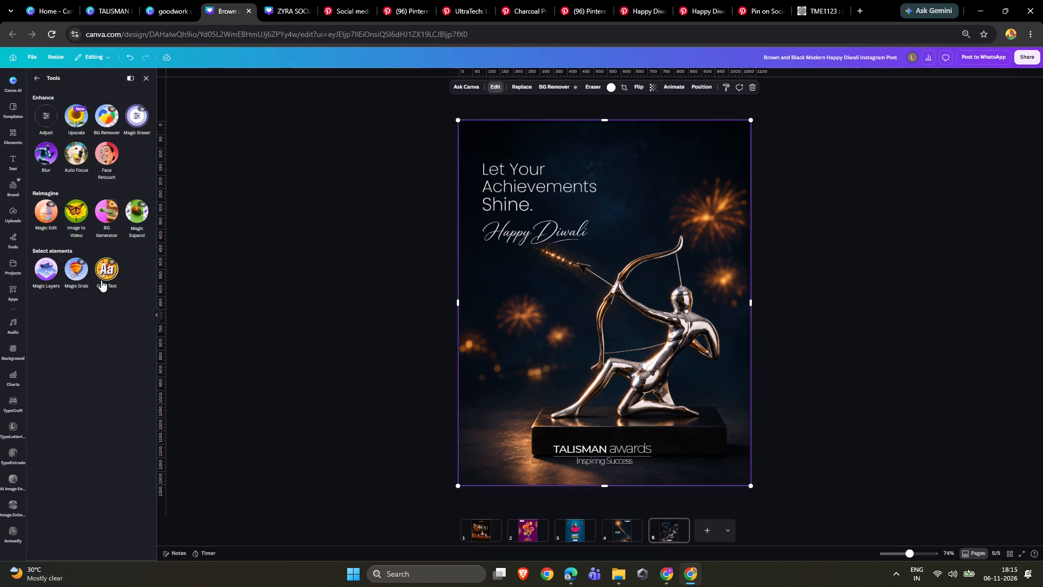
pyautogui.click(101, 280)
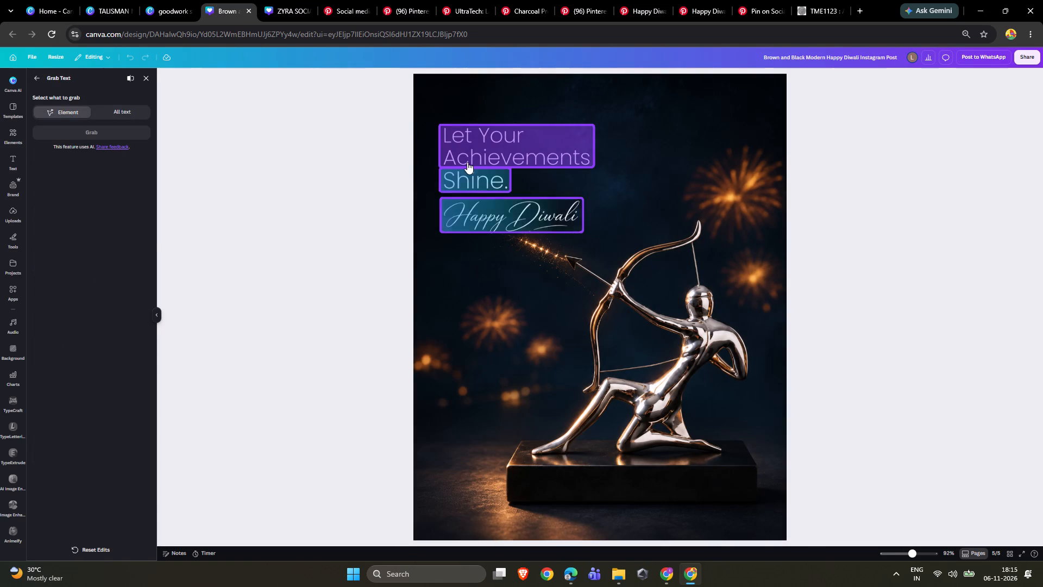
pyautogui.click(468, 162)
pyautogui.click(473, 179)
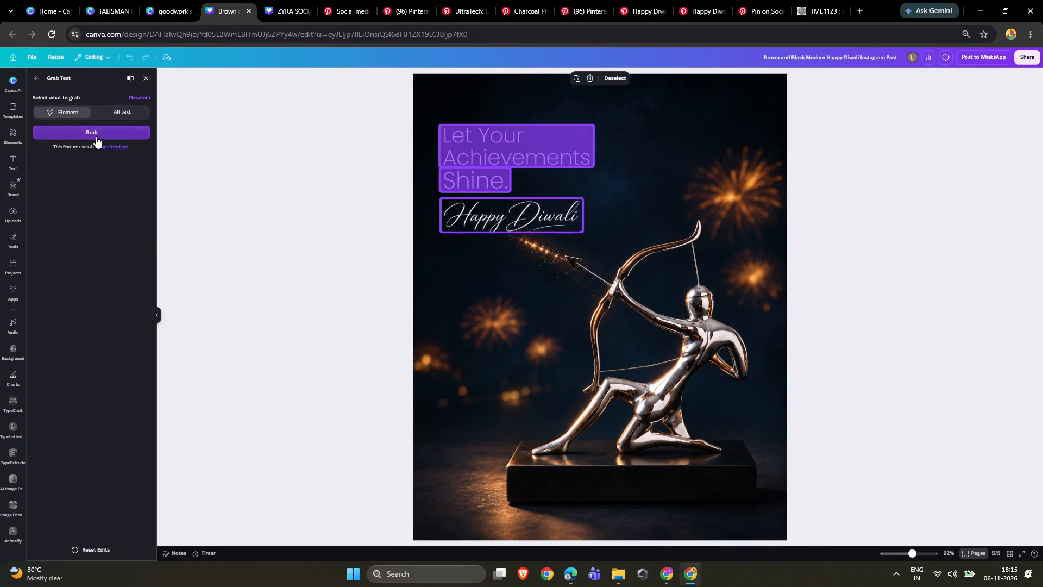
pyautogui.click(97, 137)
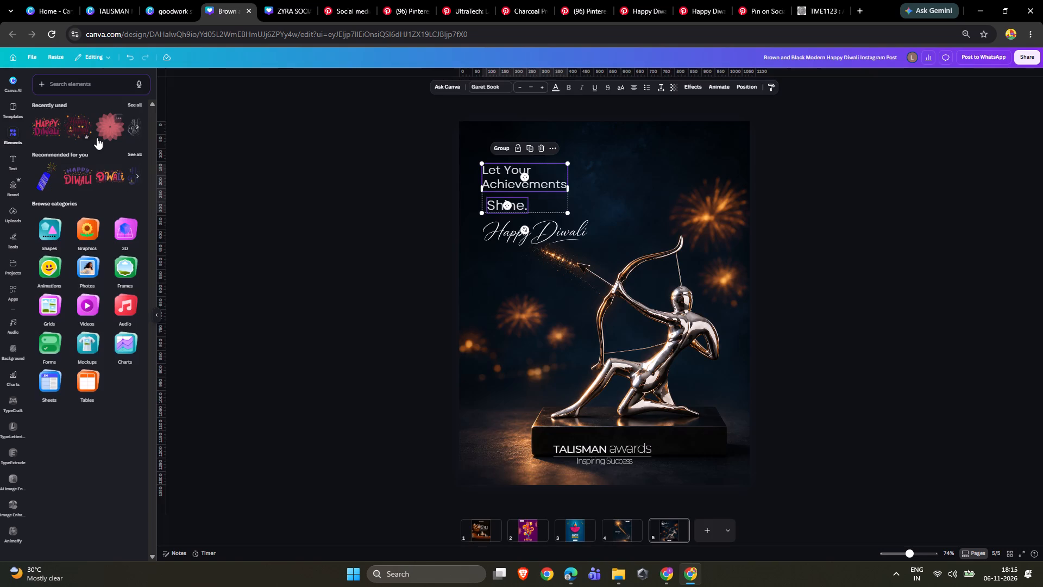
pyautogui.doubleClick(858, 229)
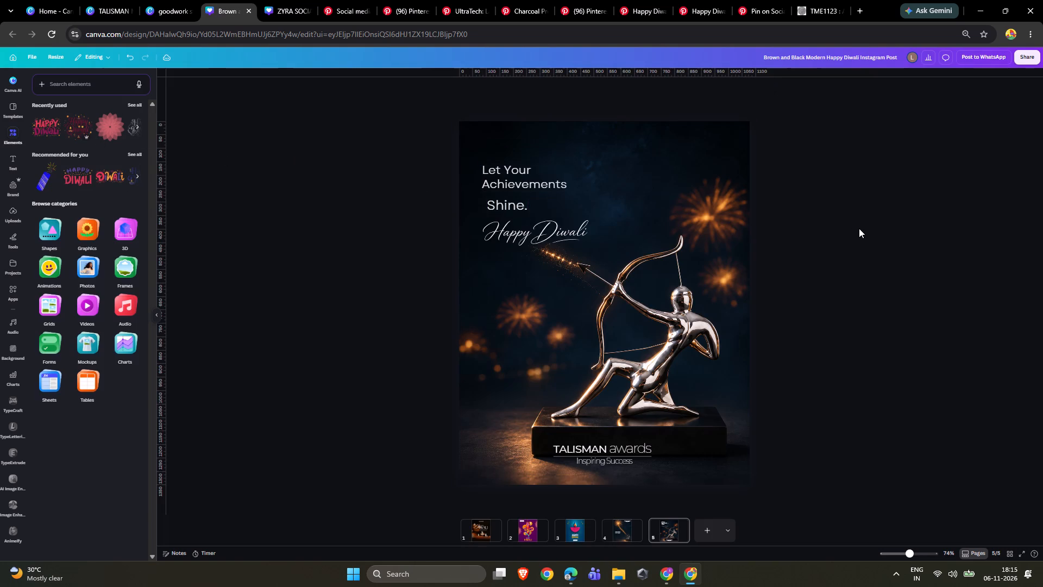
# Move "Shine." up directly beneath "Let Your Achievements" and align their left edges.
pyautogui.moveTo(507, 202); pyautogui.dragTo(504, 196)
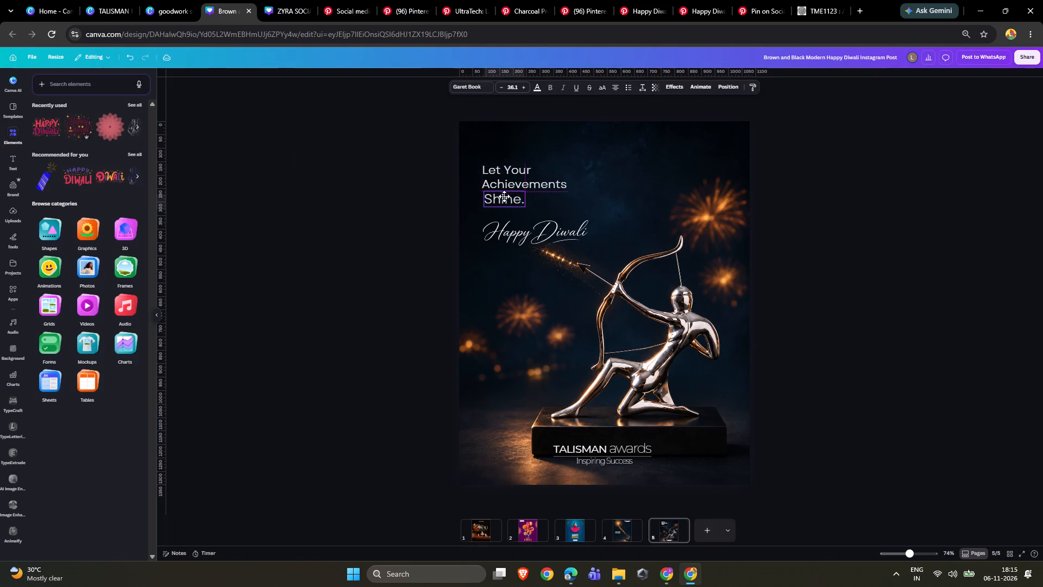
pyautogui.moveTo(504, 196); pyautogui.dragTo(501, 195)
pyautogui.doubleClick(830, 197)
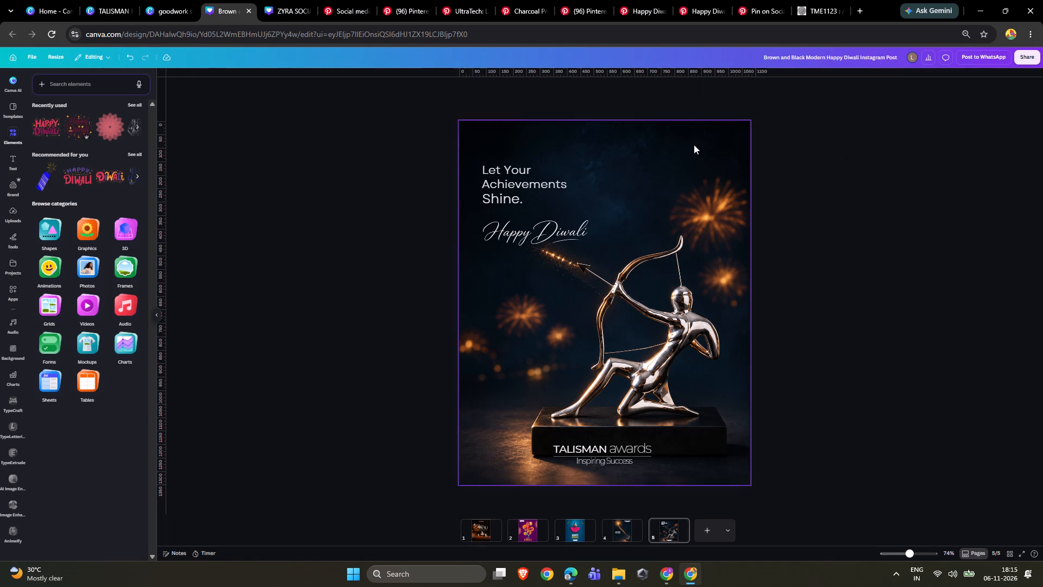
# Change the font of "Let Your Achievements" on page 5 to Montserrat, matching the page 4 text.
pyautogui.click(511, 167)
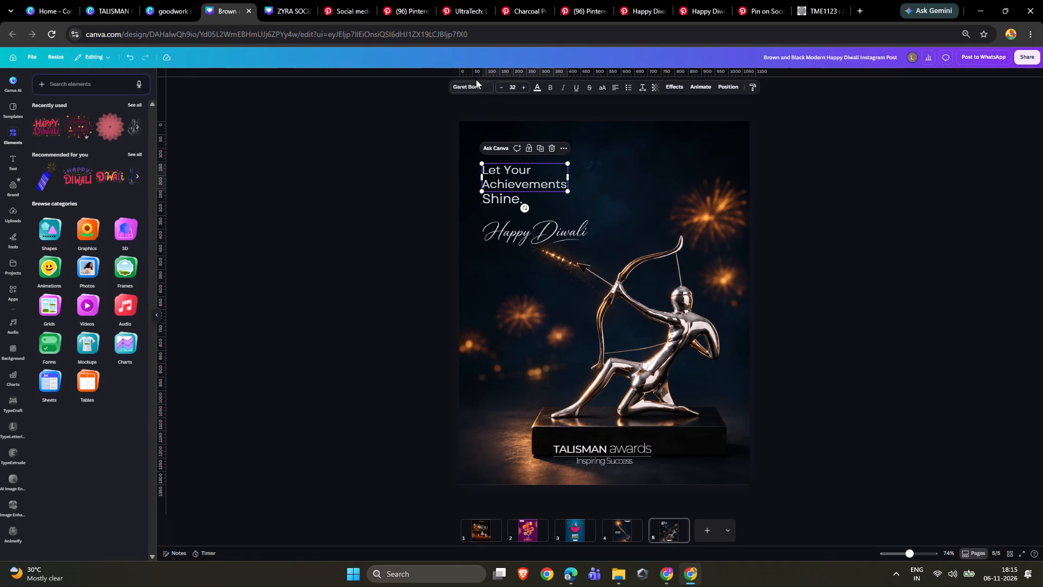
pyautogui.click(476, 79)
pyautogui.click(491, 163)
pyautogui.click(474, 86)
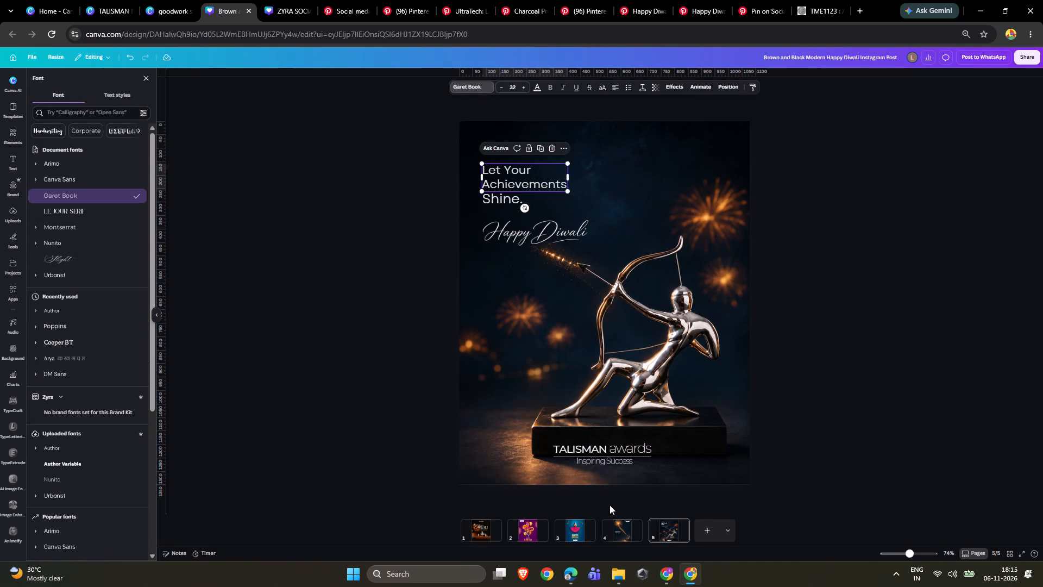
pyautogui.click(620, 536)
pyautogui.click(513, 341)
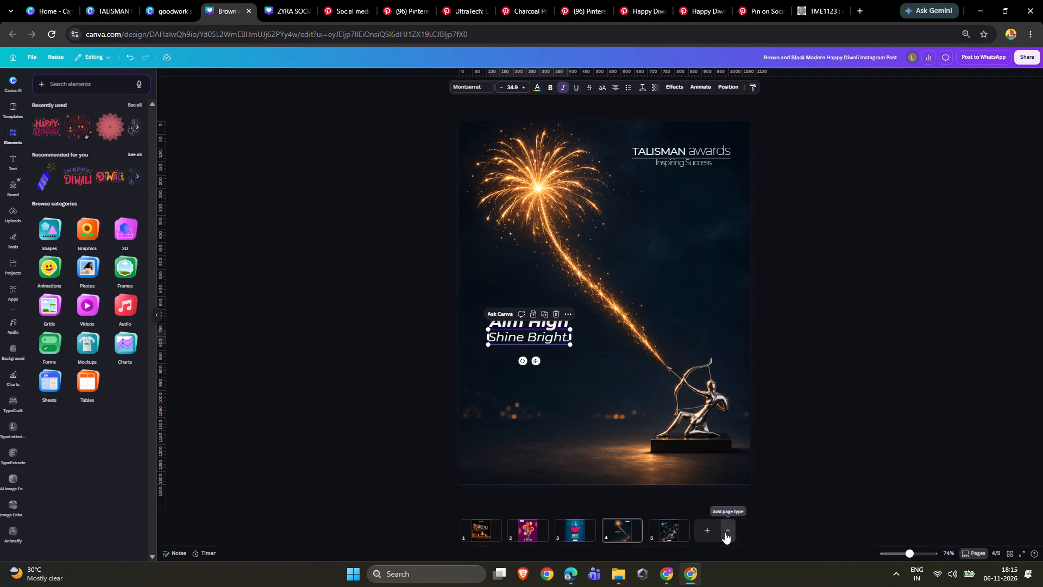
pyautogui.click(675, 534)
pyautogui.click(520, 182)
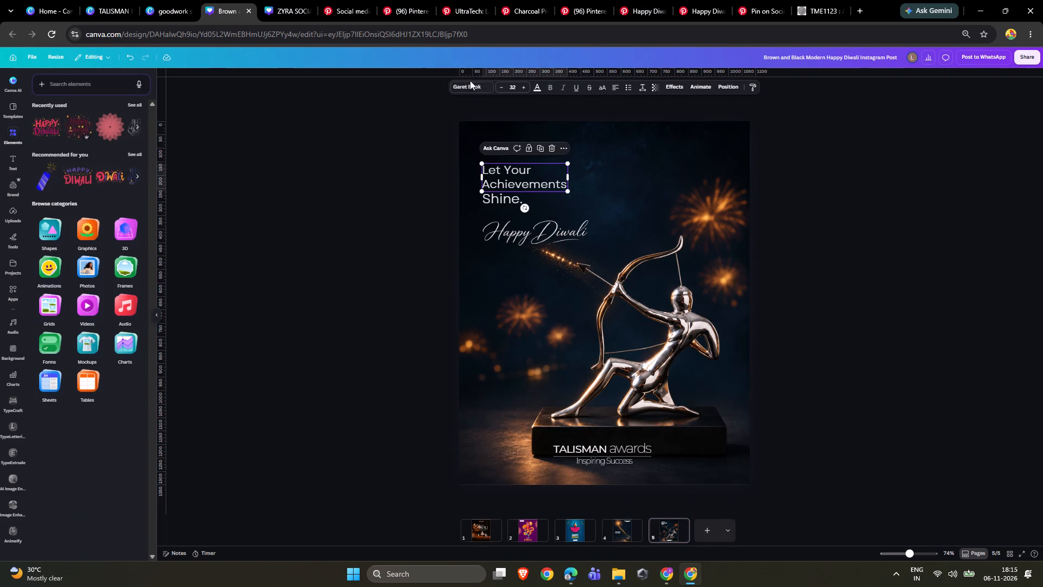
pyautogui.click(469, 81)
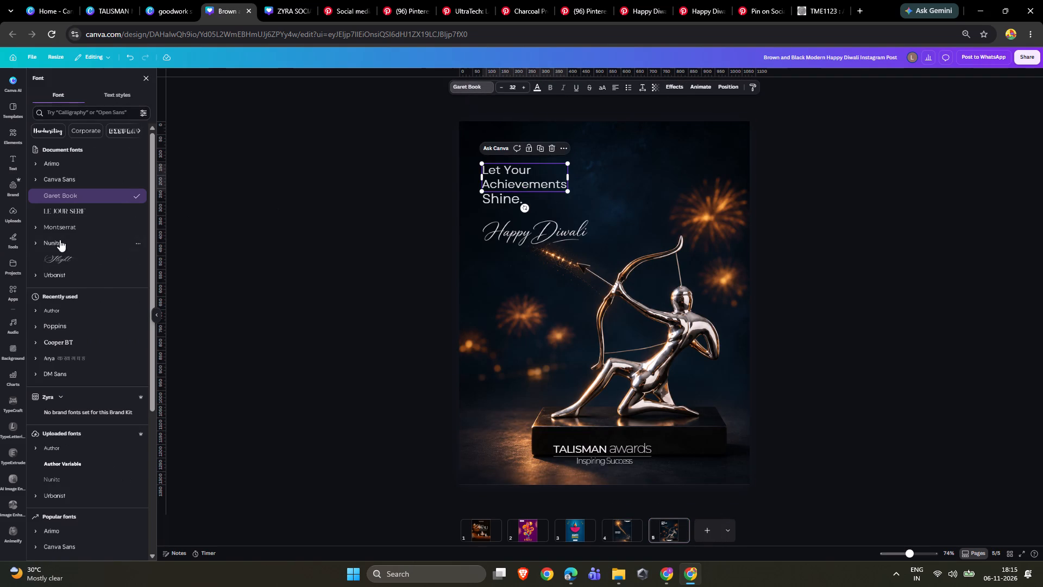
pyautogui.click(95, 226)
pyautogui.doubleClick(361, 203)
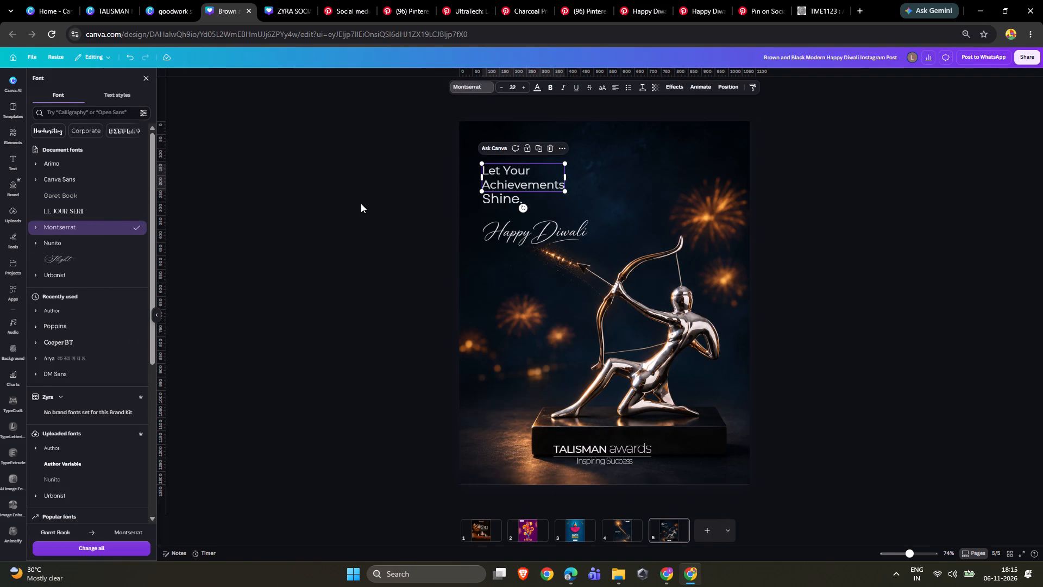
# Cut "Shine." from its separate text box and paste it as the third line of the "Let Your Achievements" text.
pyautogui.keyDown('ctrl'); pyautogui.scroll(3, 453, 152); pyautogui.keyUp('ctrl')
pyautogui.doubleClick(436, 215)
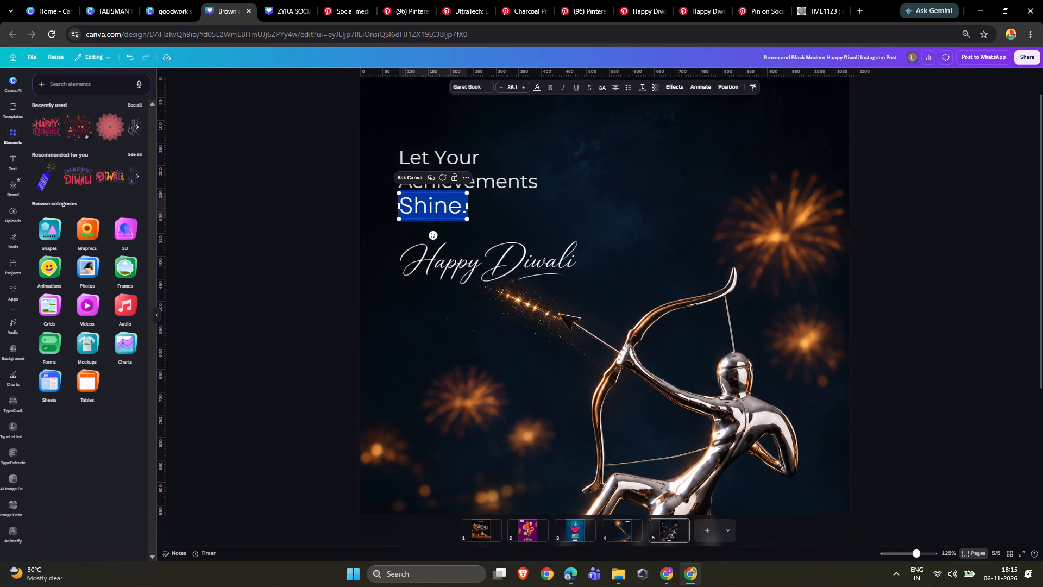
pyautogui.hotkey('ctrl', 'x')
pyautogui.doubleClick(532, 177)
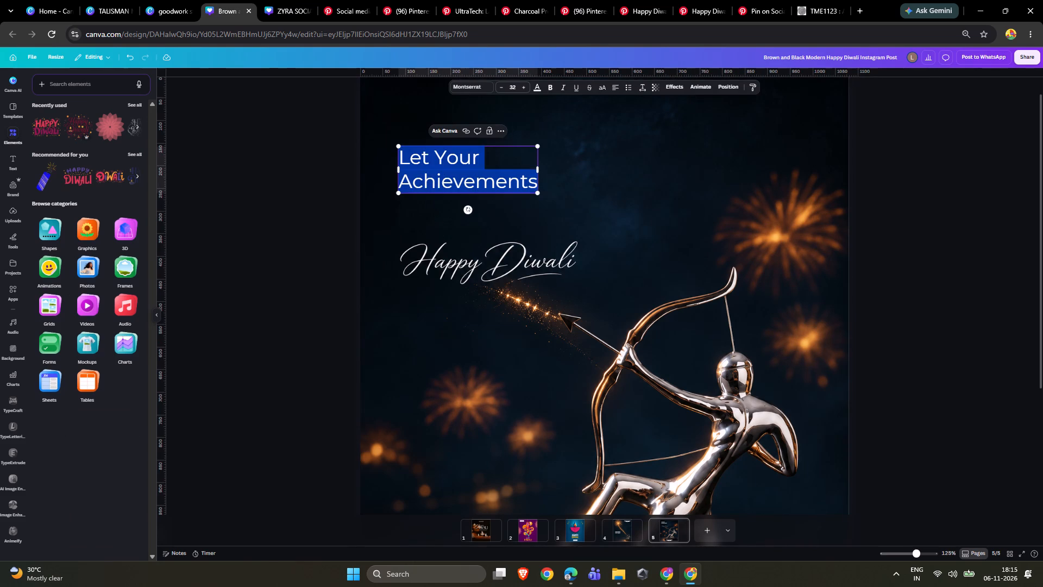
pyautogui.click(536, 178)
pyautogui.press('Return')
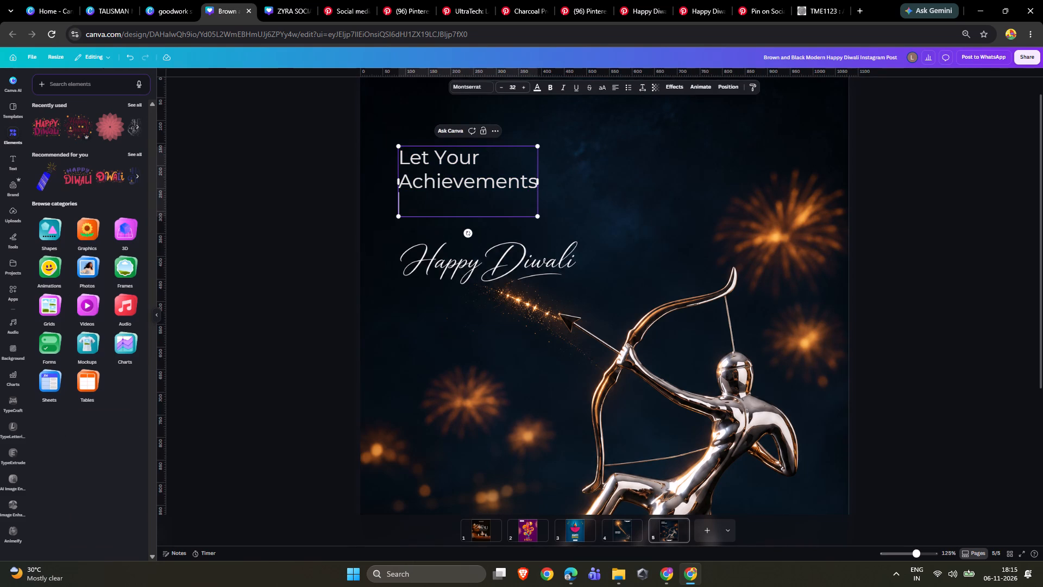
pyautogui.hotkey('ctrl', 'v')
pyautogui.doubleClick(282, 180)
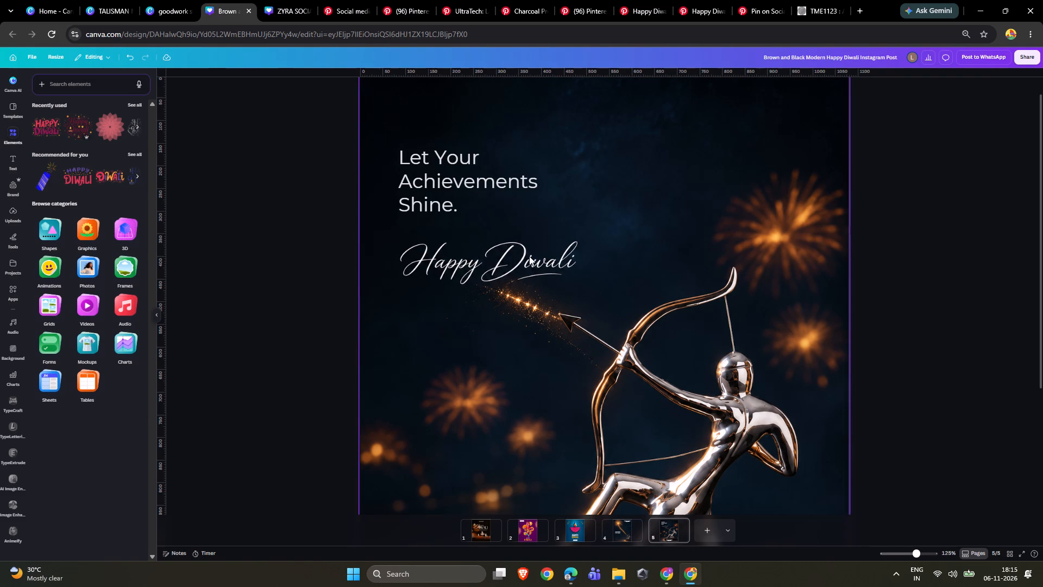
# Enlarge the three-line headline to size 41.5 and position it just above "Happy Diwali".
pyautogui.keyDown('ctrl'); pyautogui.scroll(-3, 529, 257); pyautogui.keyUp('ctrl')
pyautogui.click(875, 203)
pyautogui.click(521, 181)
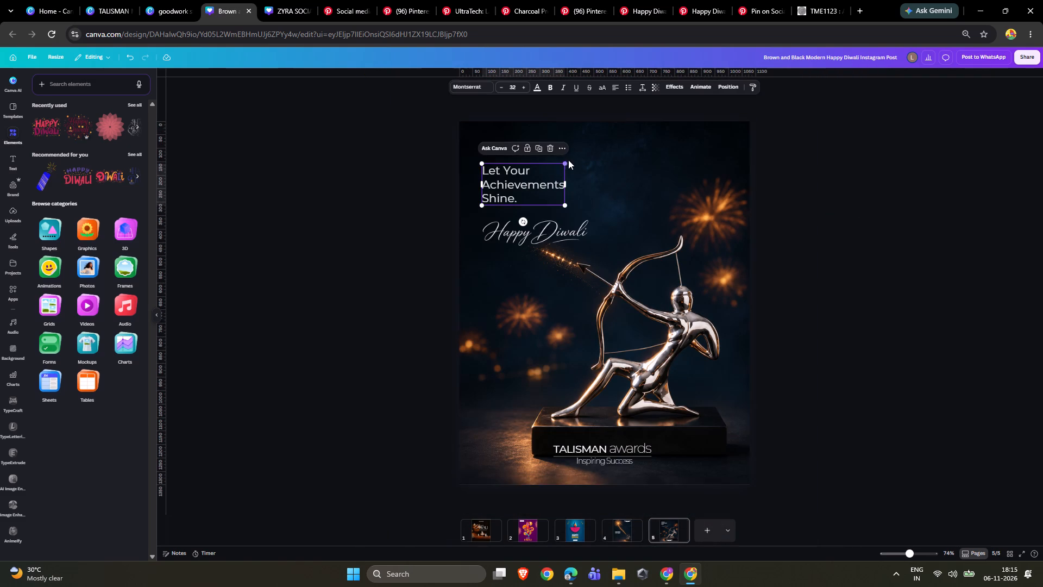
pyautogui.moveTo(566, 164); pyautogui.dragTo(612, 158)
pyautogui.click(558, 169)
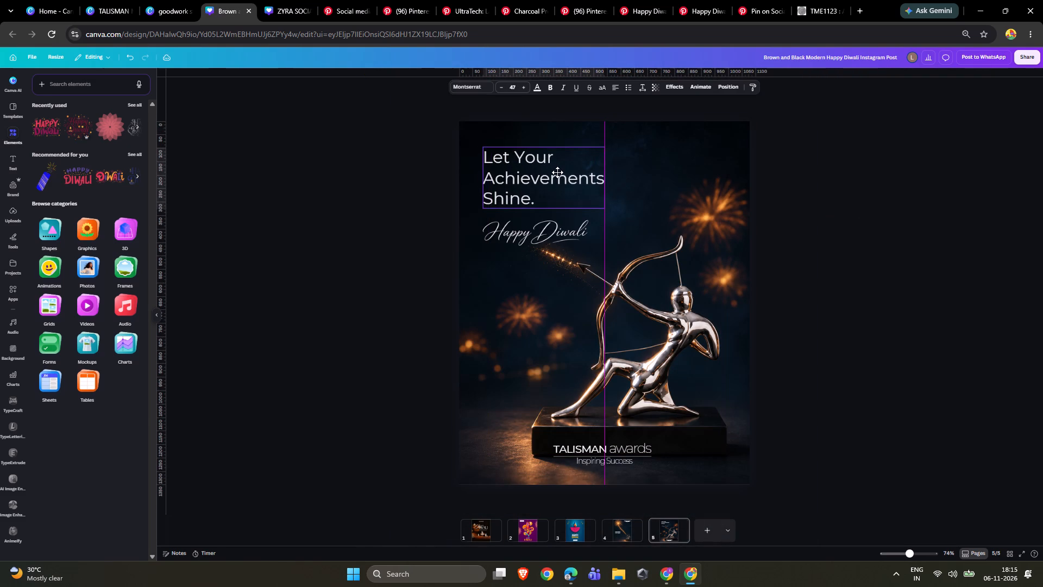
pyautogui.moveTo(604, 209); pyautogui.dragTo(592, 196)
pyautogui.moveTo(574, 186); pyautogui.dragTo(575, 193)
pyautogui.tripleClick(912, 196)
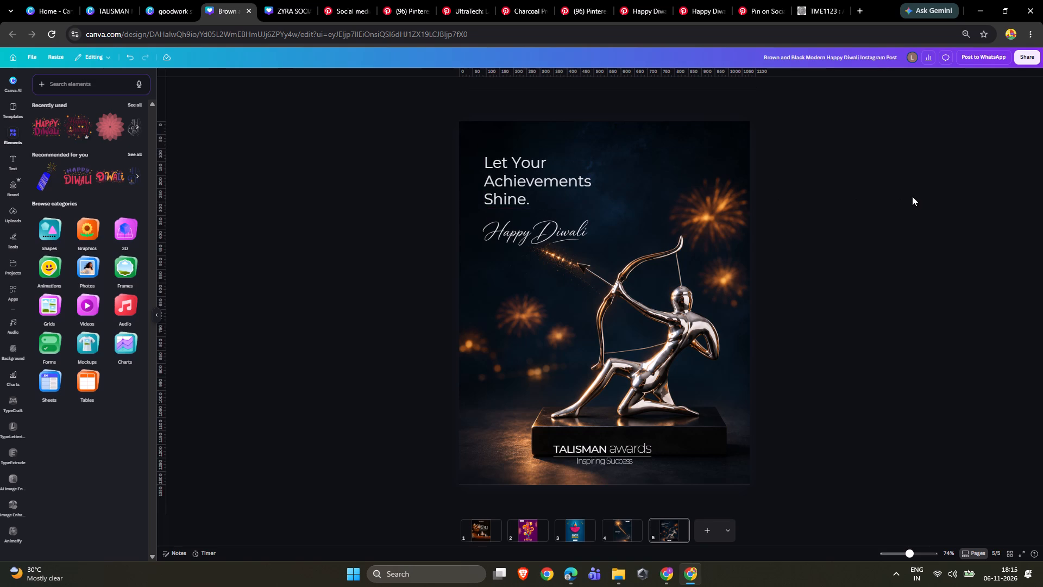
# Remove "Happy Diwali" from the page 5 background image with Magic Eraser, using a brush size of 23.
pyautogui.click(489, 243)
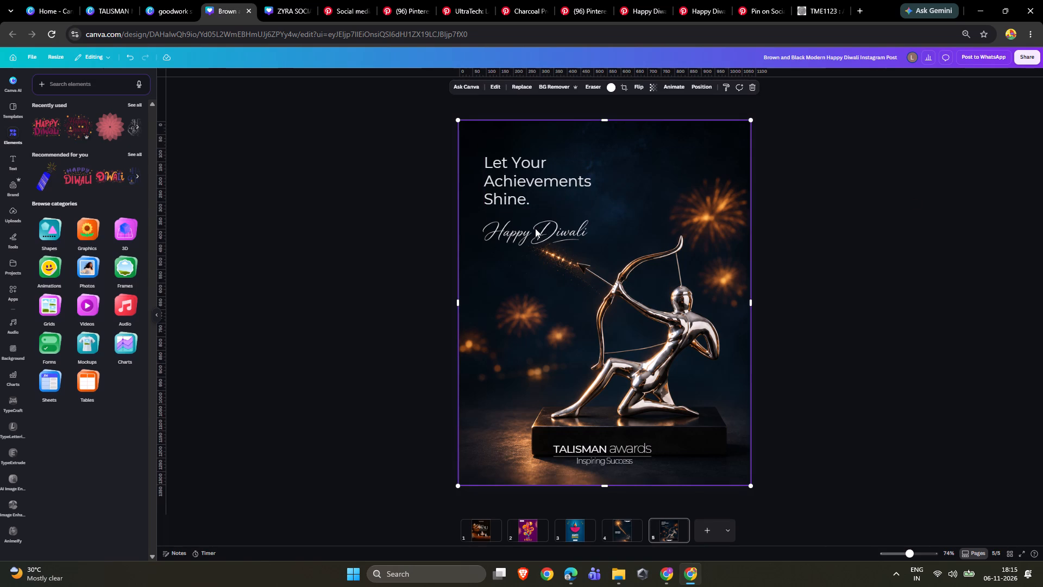
pyautogui.click(535, 228)
pyautogui.click(519, 198)
pyautogui.click(712, 213)
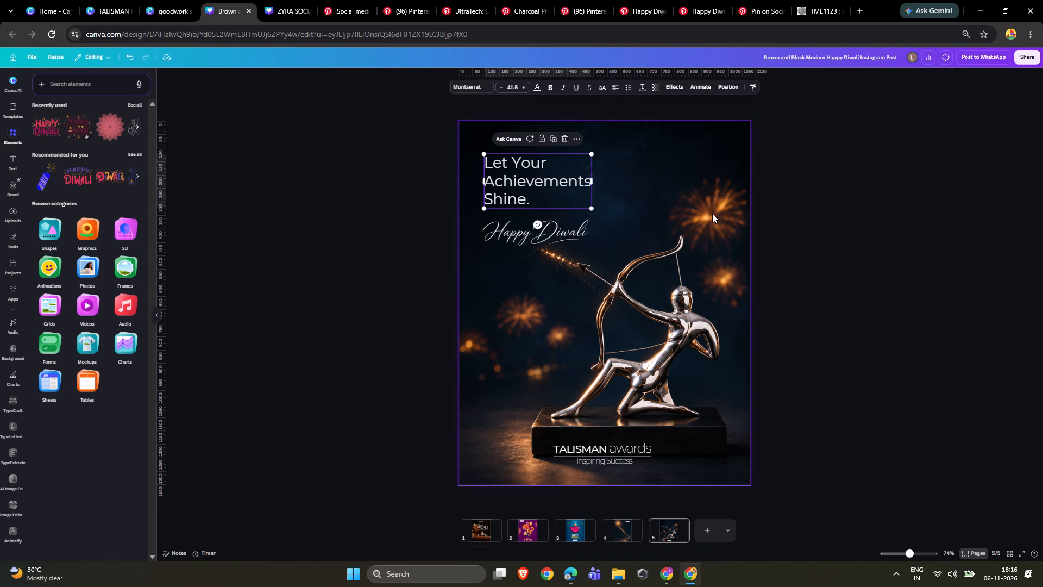
pyautogui.click(598, 86)
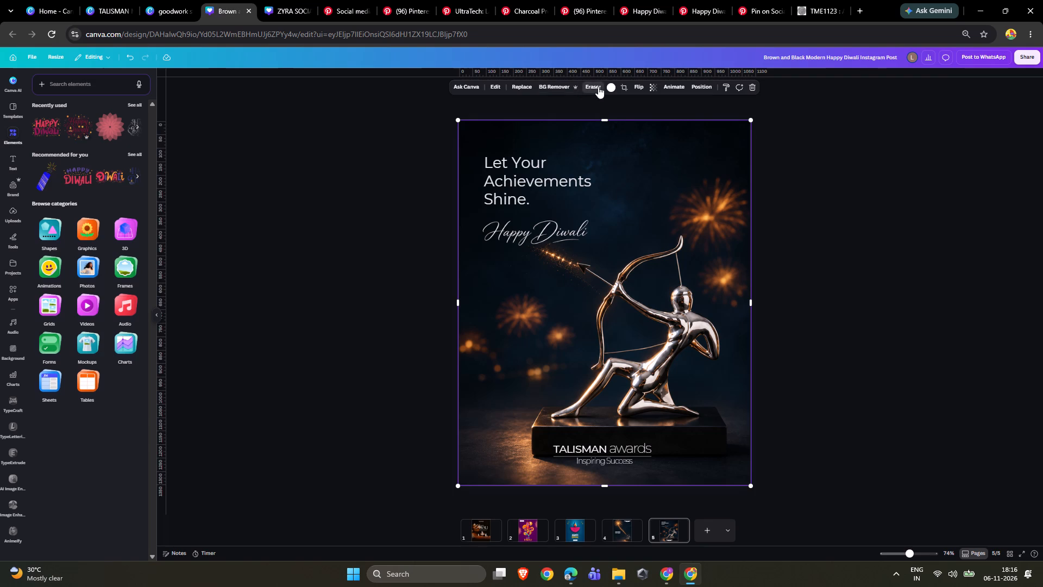
pyautogui.click(595, 102)
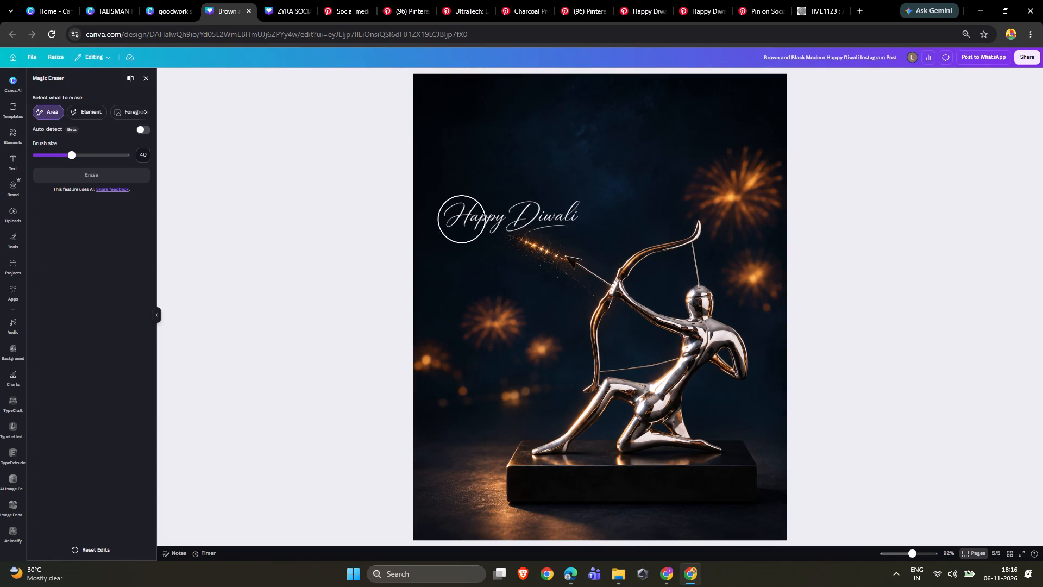
pyautogui.click(55, 155)
pyautogui.moveTo(449, 216); pyautogui.dragTo(460, 210)
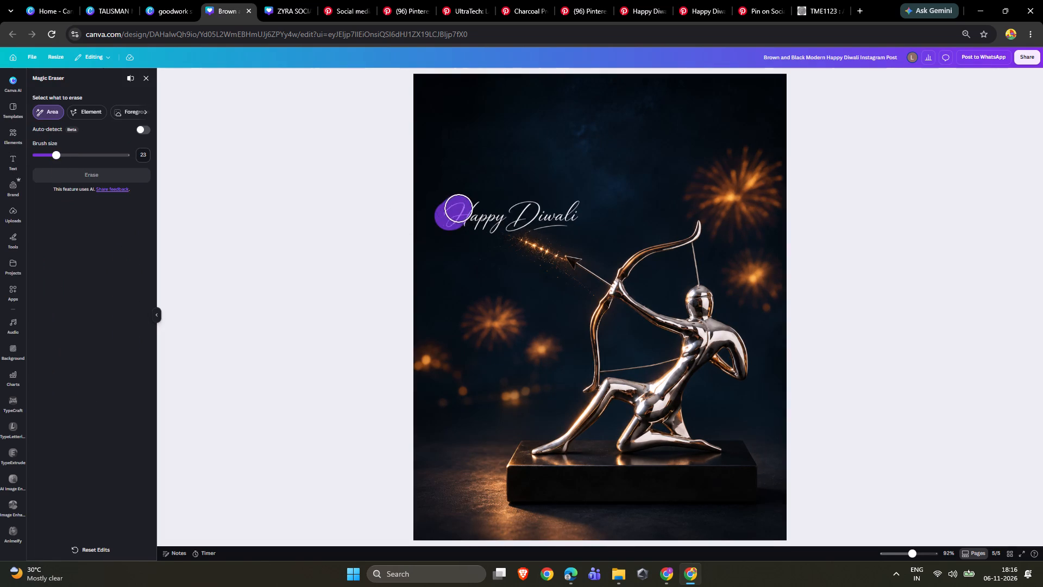
pyautogui.moveTo(460, 210); pyautogui.dragTo(516, 219)
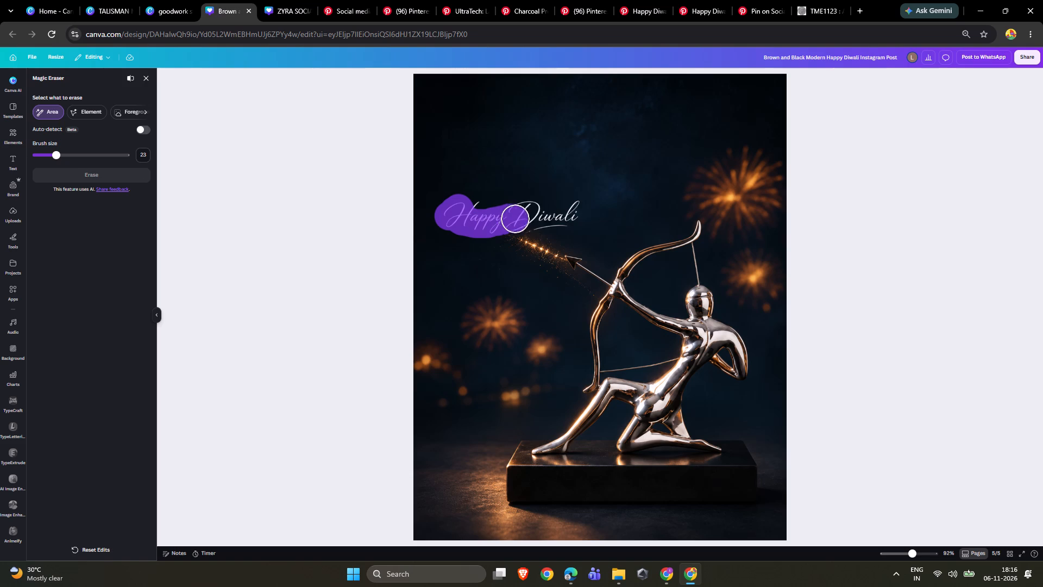
pyautogui.moveTo(516, 219); pyautogui.dragTo(531, 209)
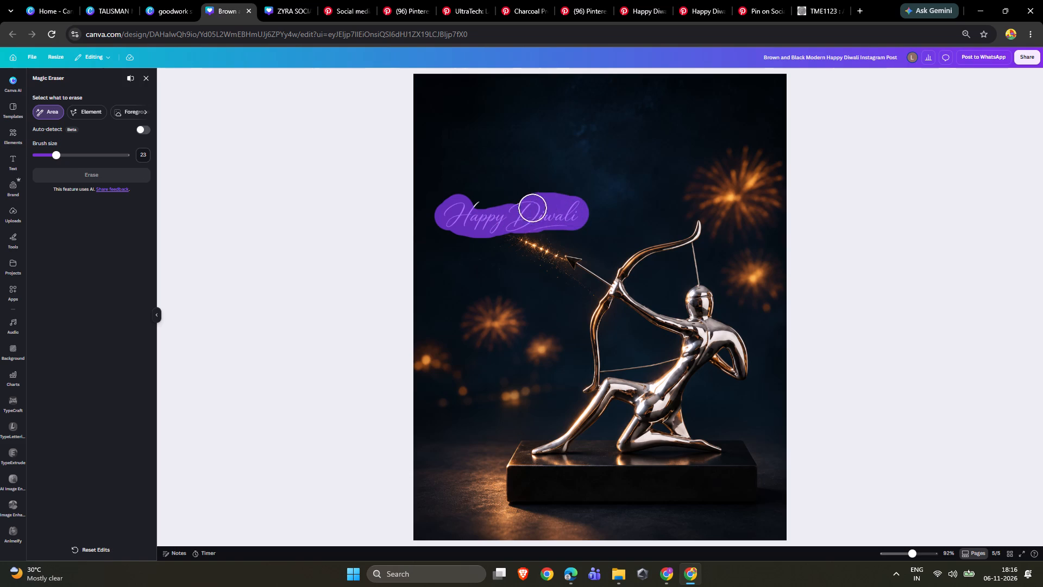
pyautogui.moveTo(531, 209); pyautogui.dragTo(451, 210)
pyautogui.click(89, 179)
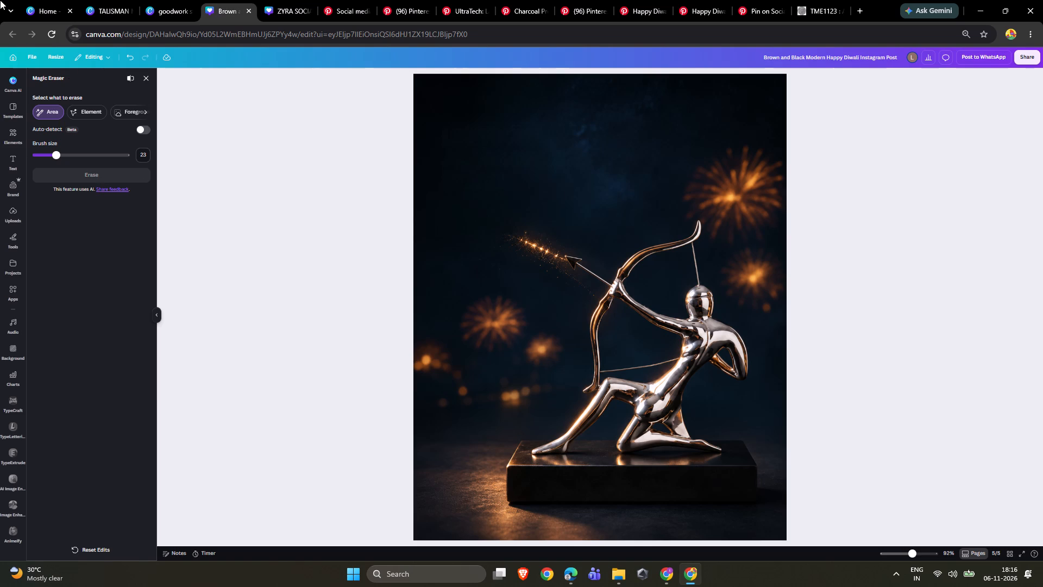
pyautogui.click(144, 77)
pyautogui.doubleClick(932, 229)
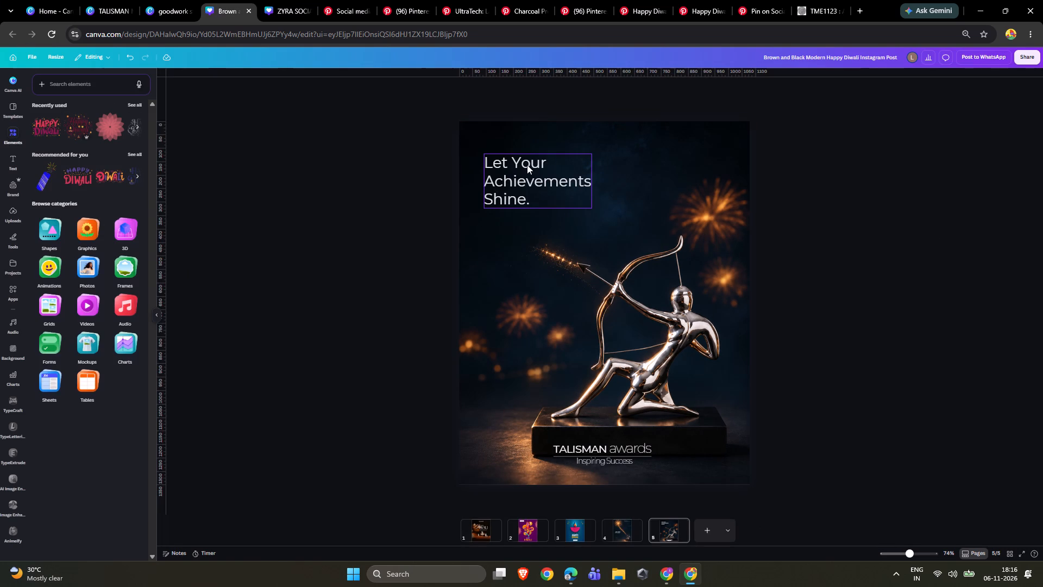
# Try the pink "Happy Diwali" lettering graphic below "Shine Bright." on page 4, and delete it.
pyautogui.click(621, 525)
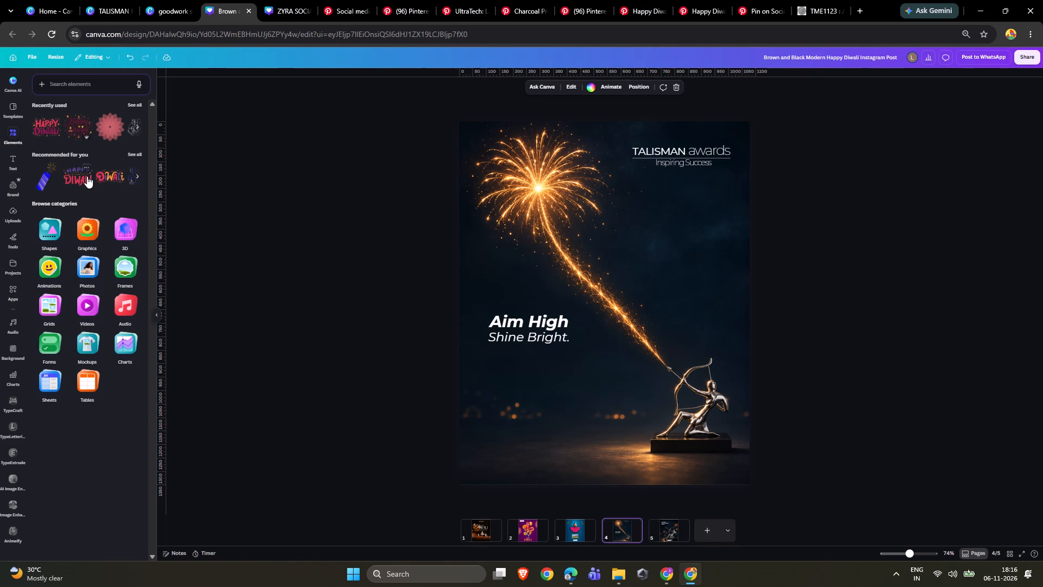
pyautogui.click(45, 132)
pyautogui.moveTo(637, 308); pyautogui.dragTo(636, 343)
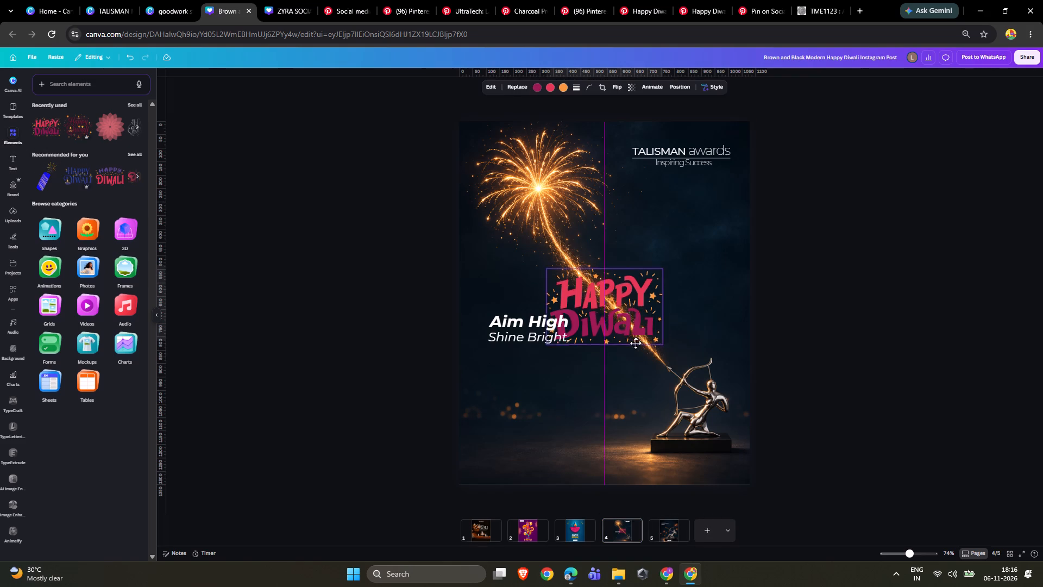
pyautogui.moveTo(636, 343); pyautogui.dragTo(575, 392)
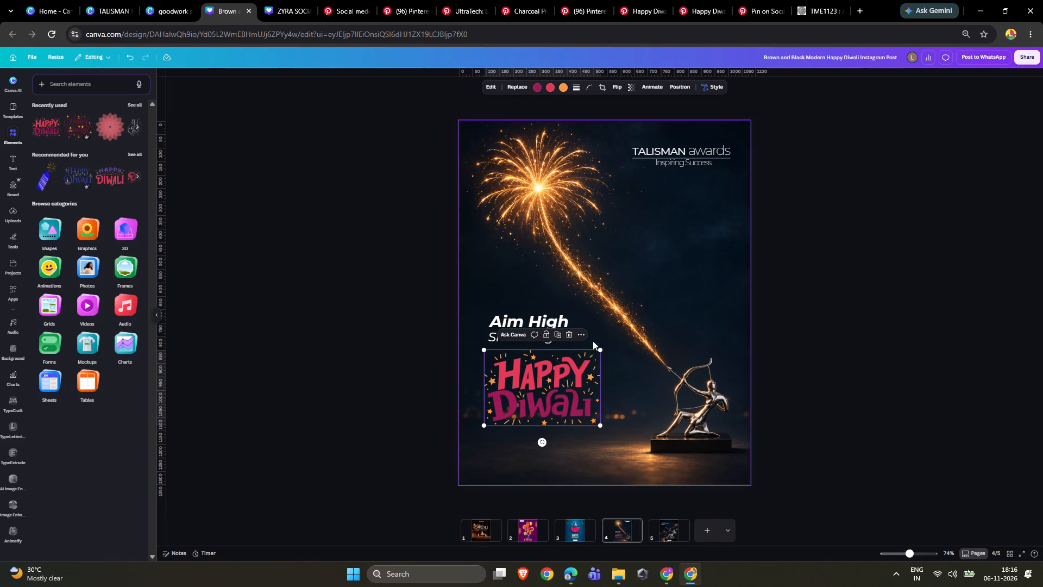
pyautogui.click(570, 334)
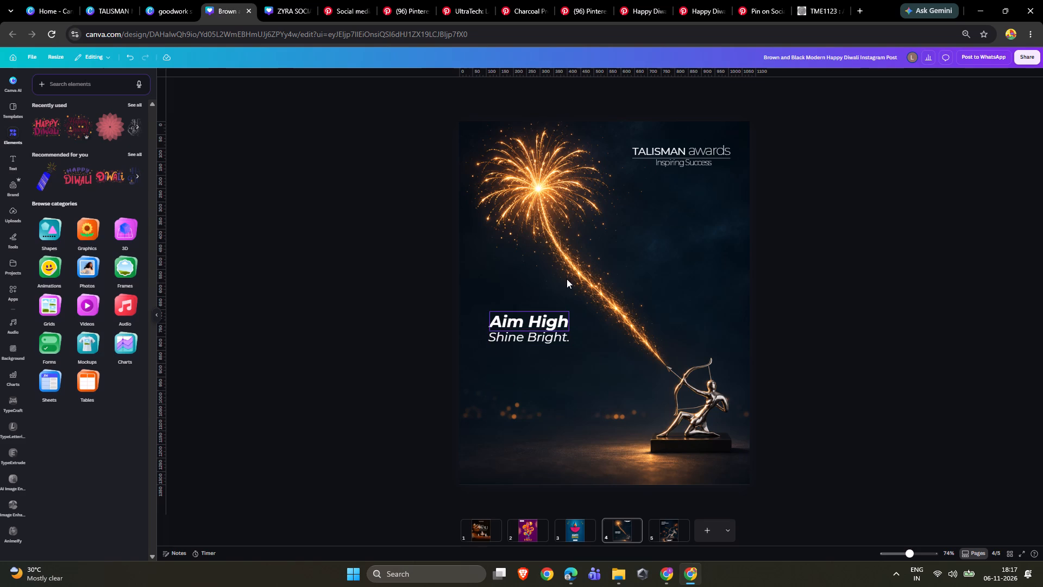
# Add the "Shubh Deepawali" graphic from the Magic recommendations to page 4, directly beneath "Shine Bright.".
pyautogui.click(132, 153)
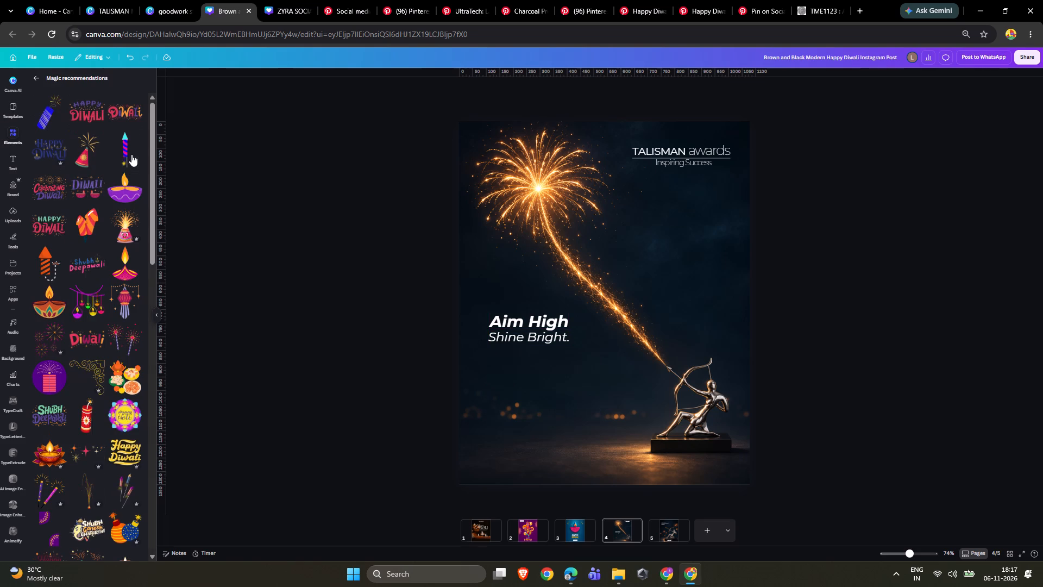
pyautogui.click(81, 266)
pyautogui.moveTo(603, 298); pyautogui.dragTo(544, 371)
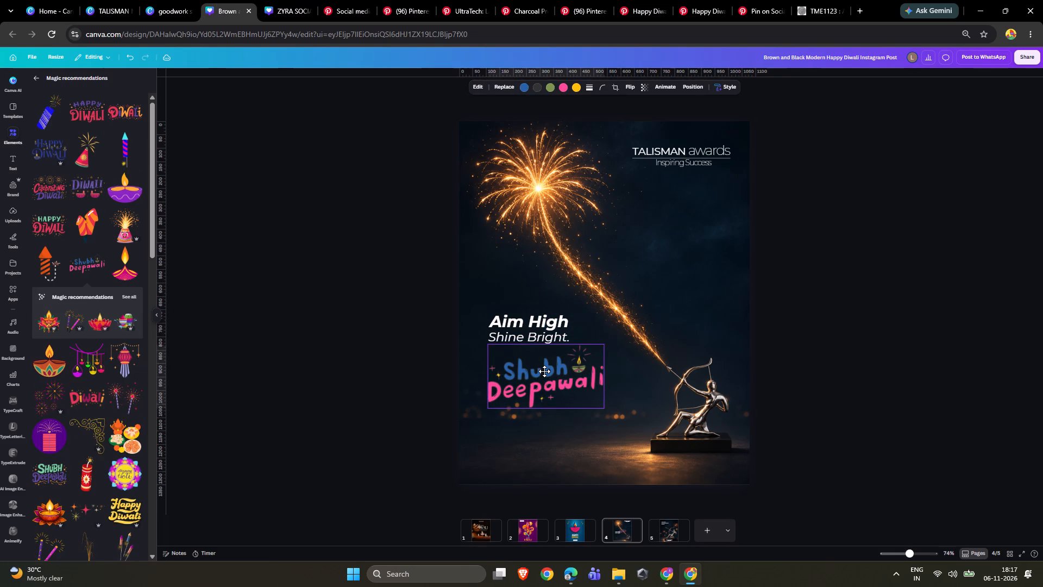
pyautogui.moveTo(544, 371); pyautogui.dragTo(545, 372)
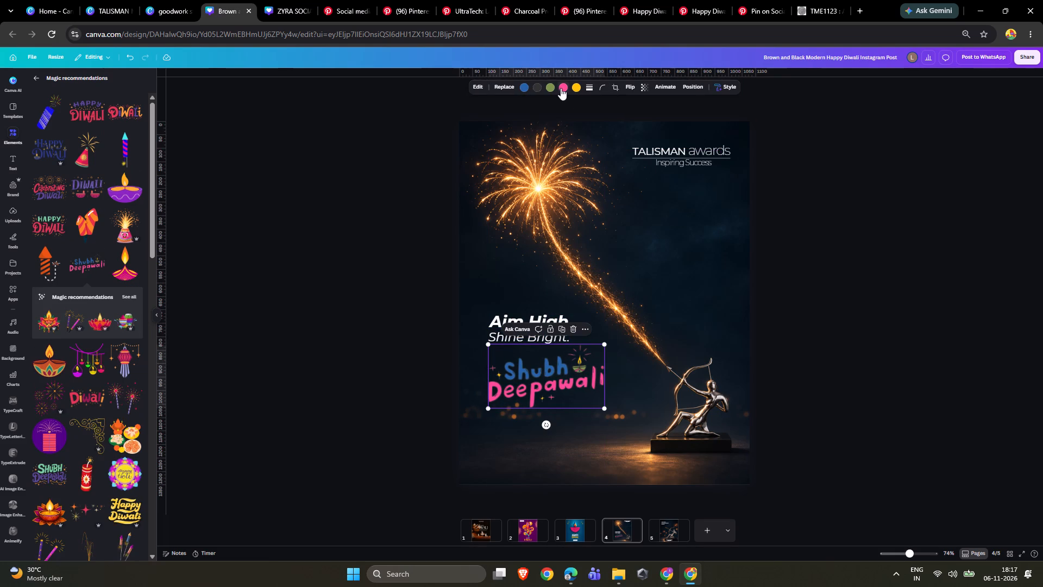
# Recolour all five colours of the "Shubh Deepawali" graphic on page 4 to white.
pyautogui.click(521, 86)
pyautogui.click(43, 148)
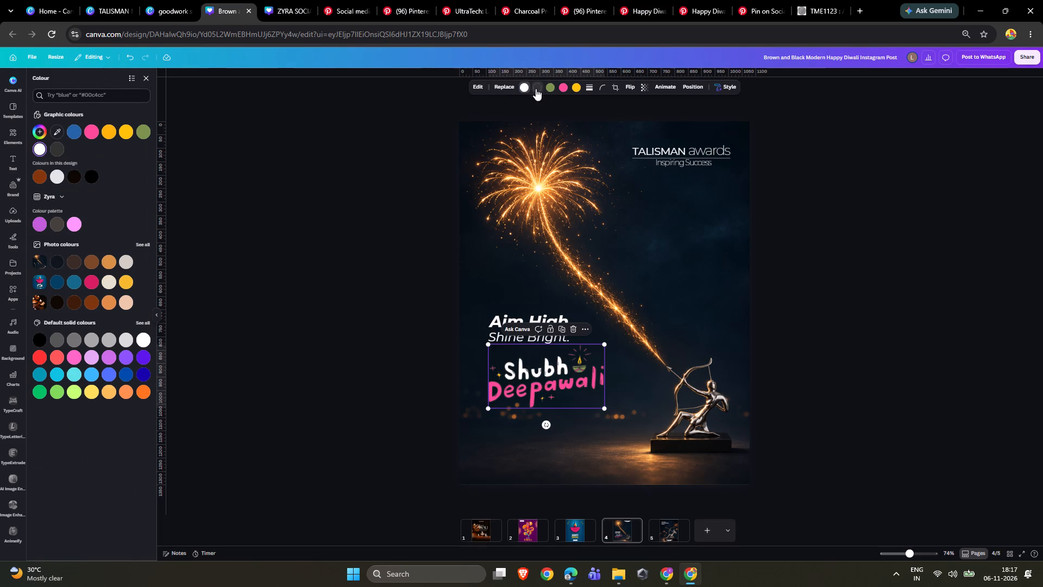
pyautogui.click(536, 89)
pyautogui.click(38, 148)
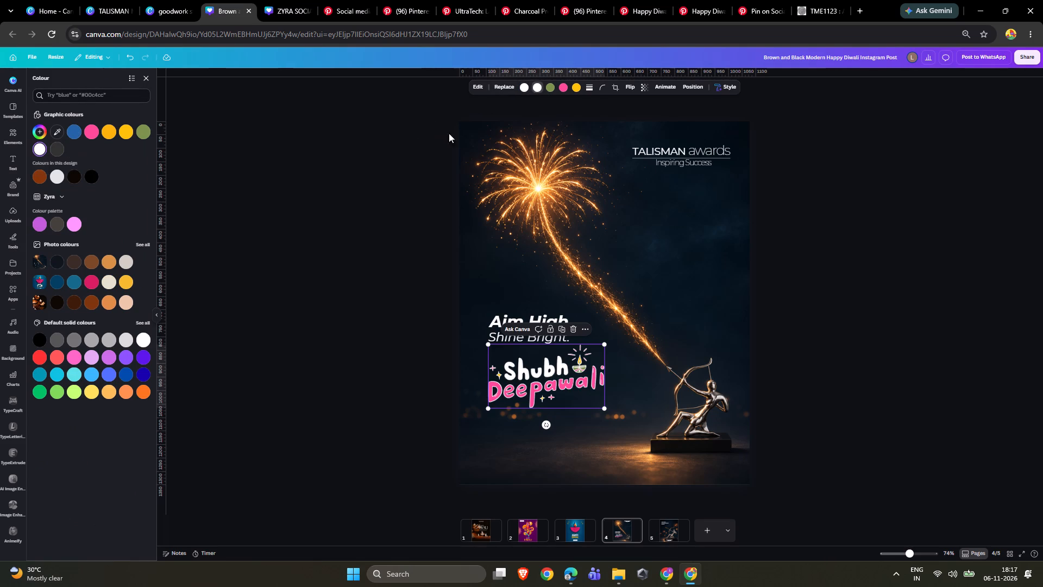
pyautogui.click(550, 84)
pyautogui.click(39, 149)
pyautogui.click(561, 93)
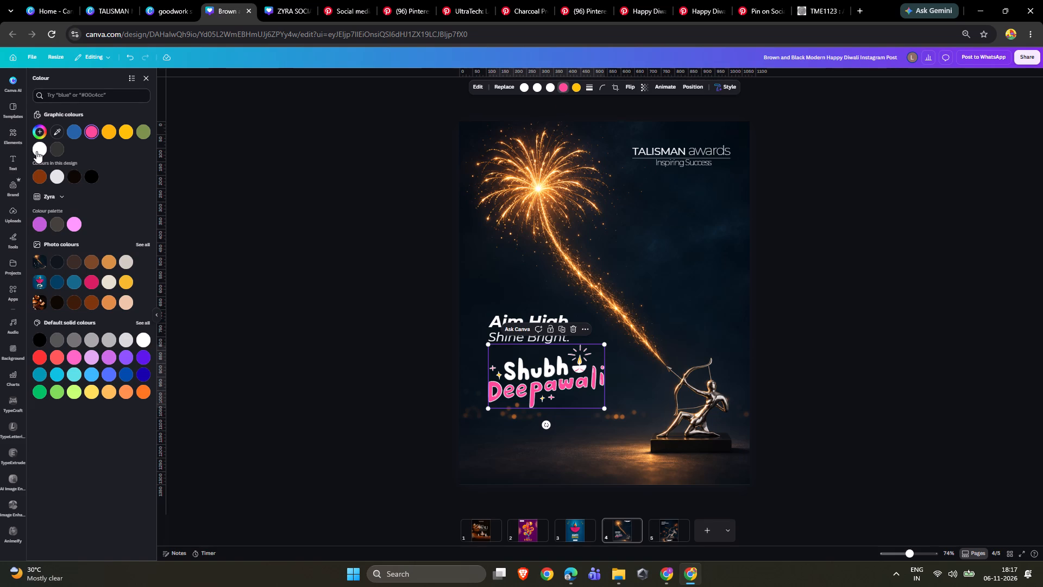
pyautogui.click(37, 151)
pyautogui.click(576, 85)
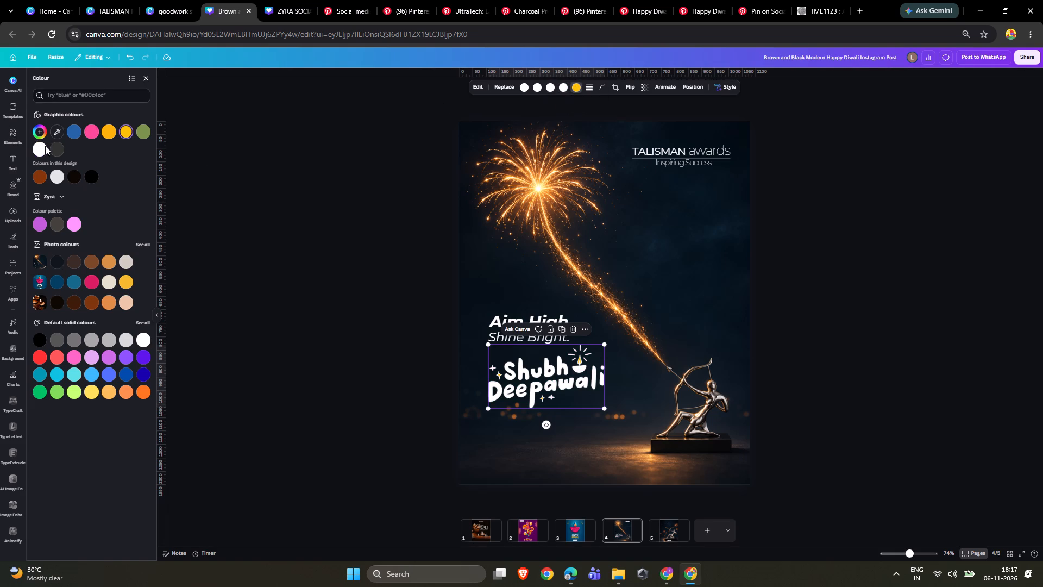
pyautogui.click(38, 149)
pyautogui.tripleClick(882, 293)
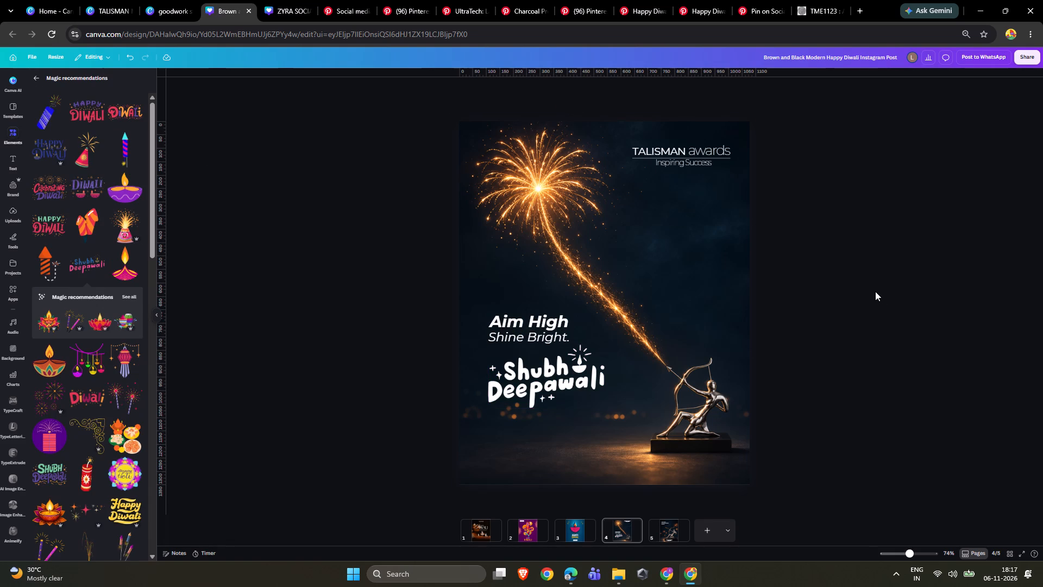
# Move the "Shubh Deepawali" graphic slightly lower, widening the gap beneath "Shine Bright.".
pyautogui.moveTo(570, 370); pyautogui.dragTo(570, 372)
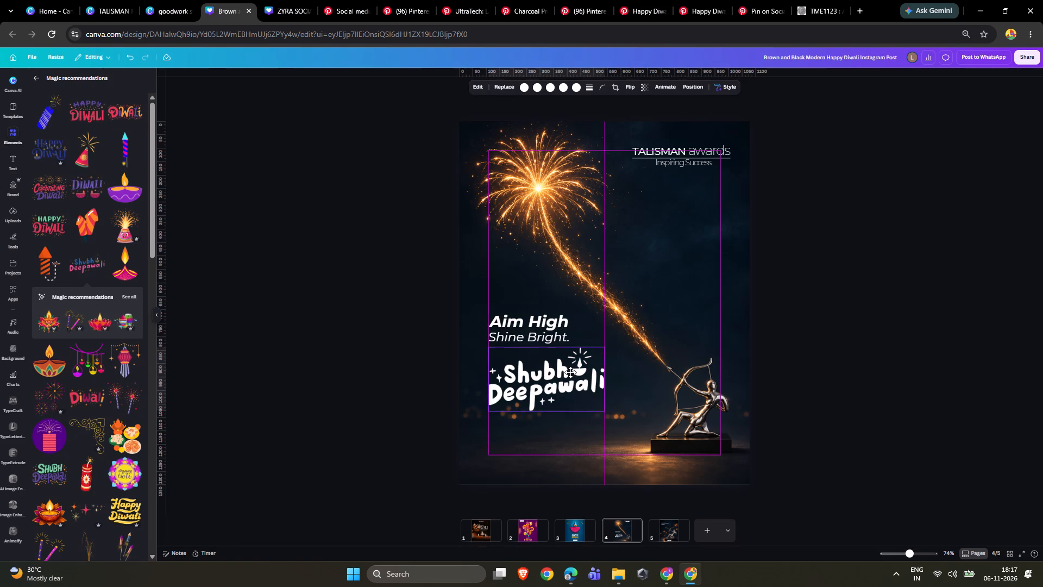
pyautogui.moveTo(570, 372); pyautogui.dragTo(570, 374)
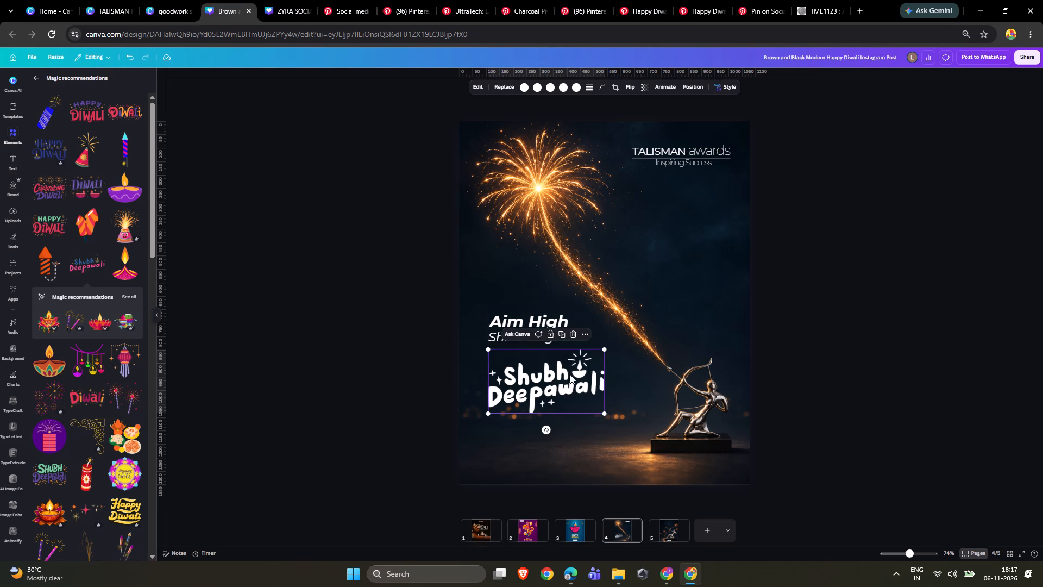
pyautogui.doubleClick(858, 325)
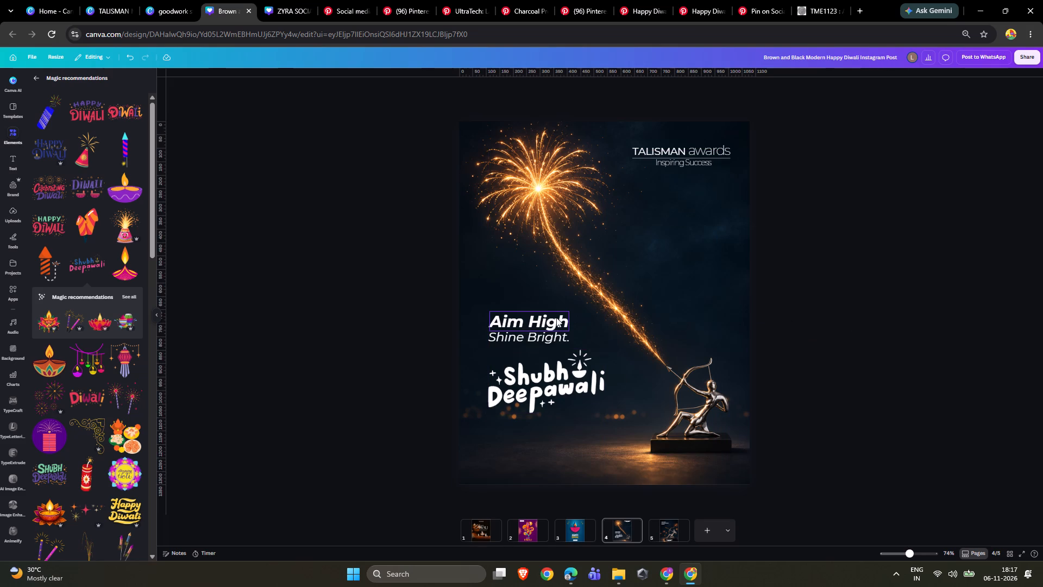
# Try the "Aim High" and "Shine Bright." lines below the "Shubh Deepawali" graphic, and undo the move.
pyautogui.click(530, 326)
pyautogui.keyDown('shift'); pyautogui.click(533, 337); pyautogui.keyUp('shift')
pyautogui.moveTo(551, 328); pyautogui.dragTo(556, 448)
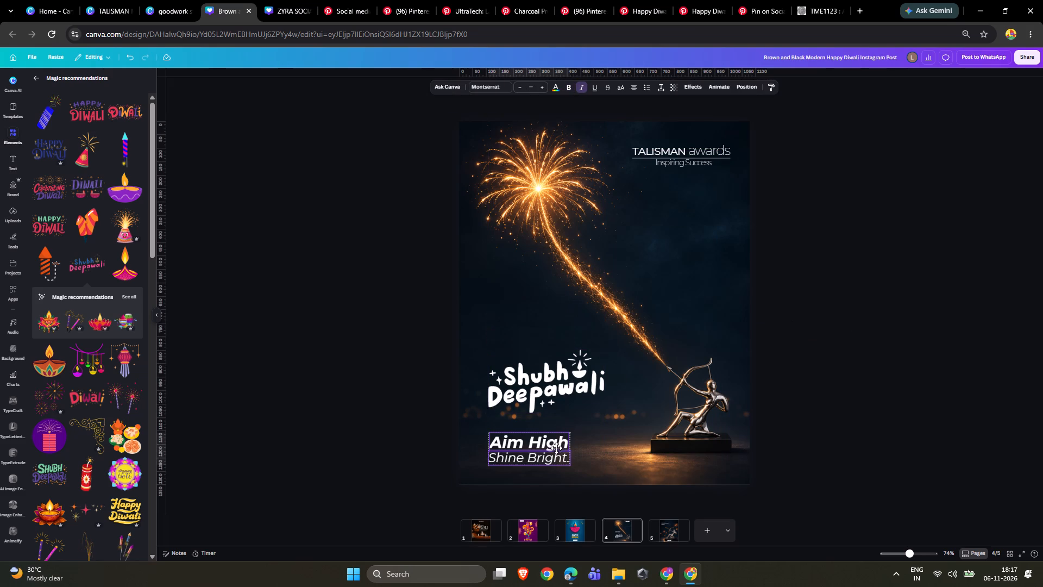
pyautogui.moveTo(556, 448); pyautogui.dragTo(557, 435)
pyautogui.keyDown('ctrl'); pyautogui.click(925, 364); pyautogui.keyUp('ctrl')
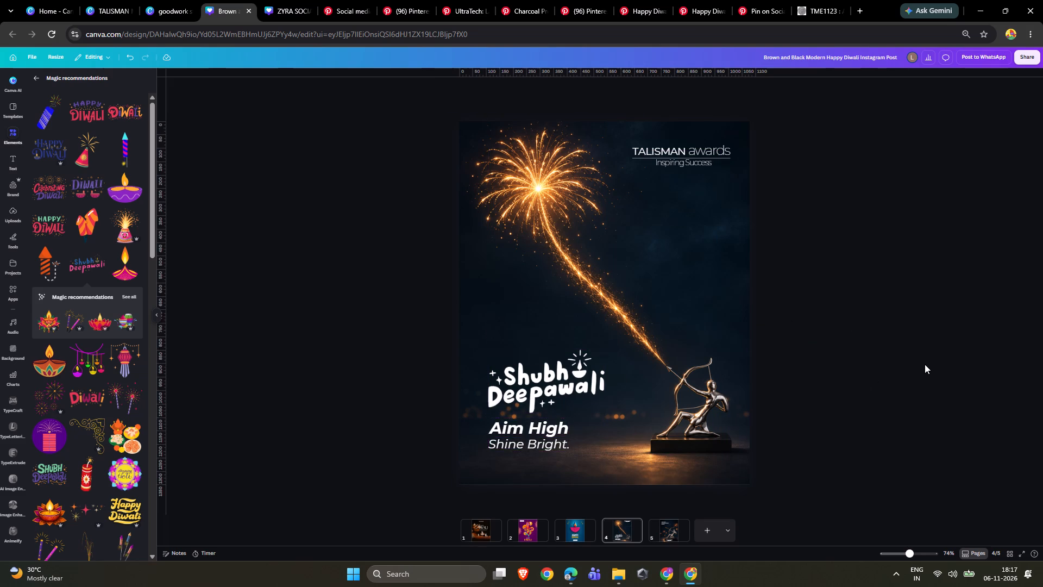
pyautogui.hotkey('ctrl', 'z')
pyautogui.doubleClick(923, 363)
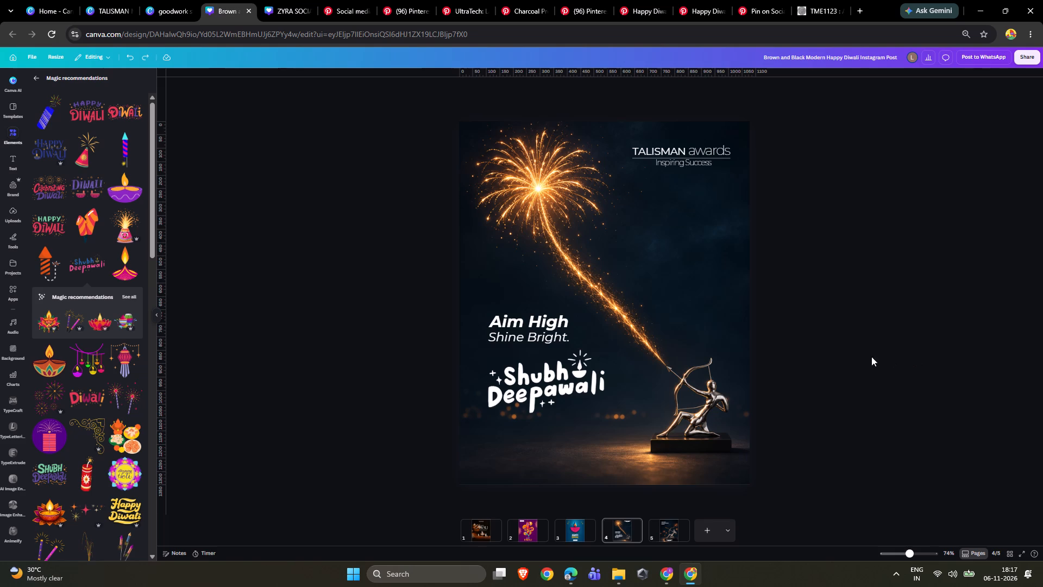
# Move the grouped "TALISMAN awards Inspiring Success" logo slightly lower on page 4.
pyautogui.moveTo(694, 149); pyautogui.dragTo(694, 159)
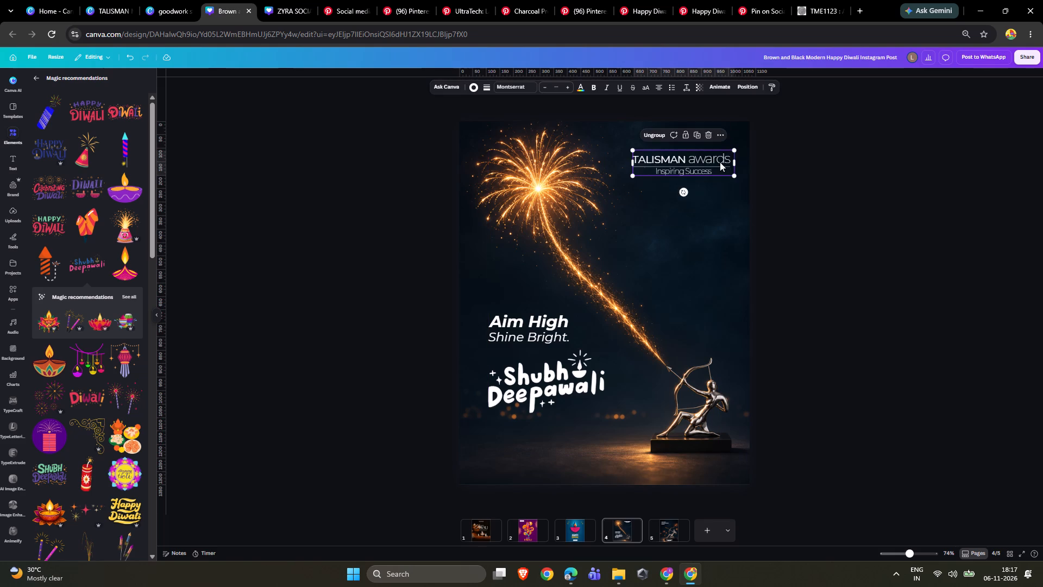
pyautogui.doubleClick(890, 149)
# Delete the "Shubh Deepawali" graphic from page 4.
pyautogui.click(551, 363)
pyautogui.click(571, 334)
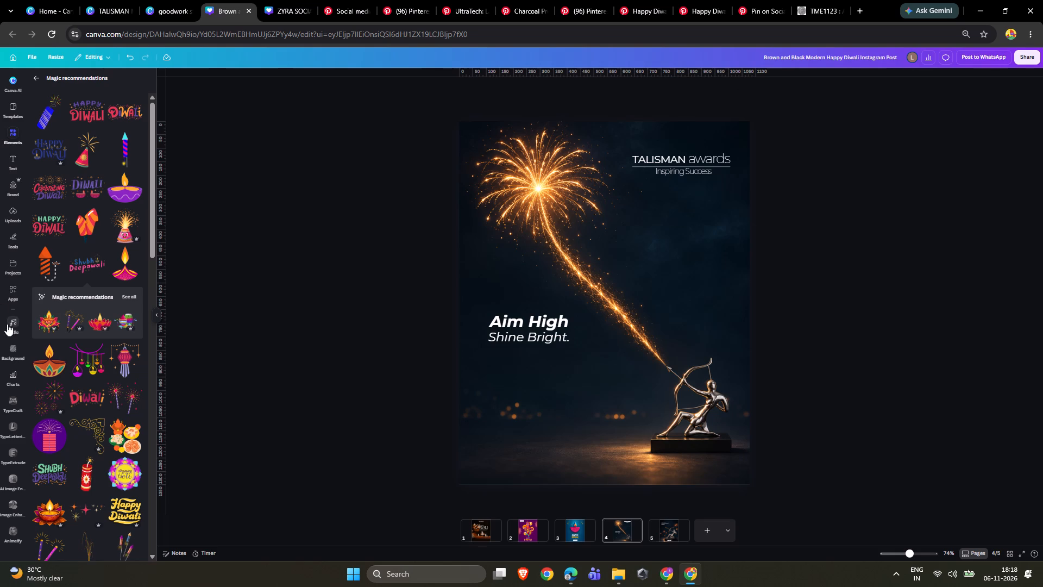
# Add the yellow handwritten "Happy Diwali" graphic from the Magic recommendations to page 4, left-aligned beneath "Shine Bright.".
pyautogui.scroll(-3, 65, 438)
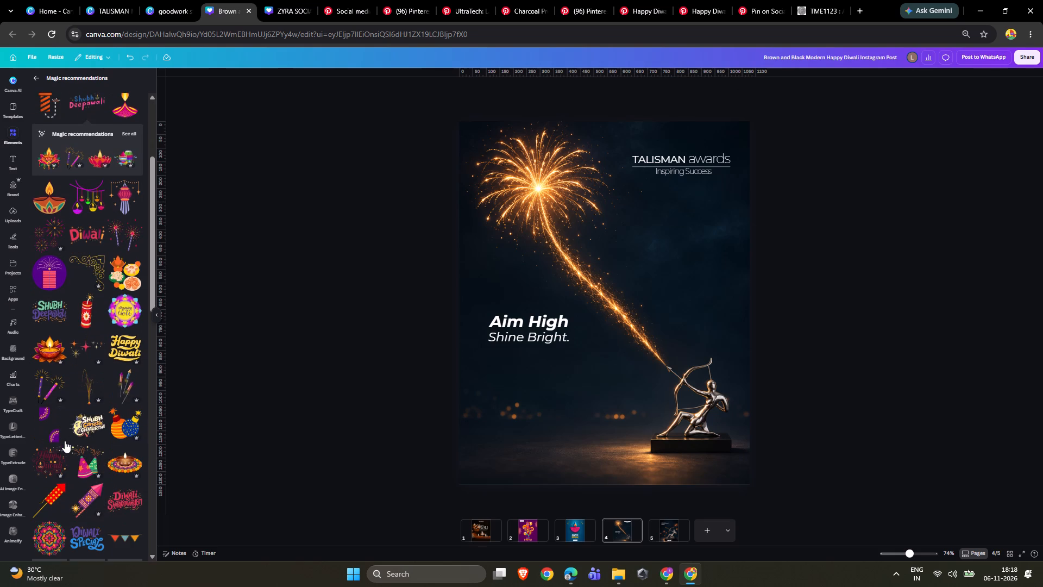
pyautogui.scroll(-4, 65, 440)
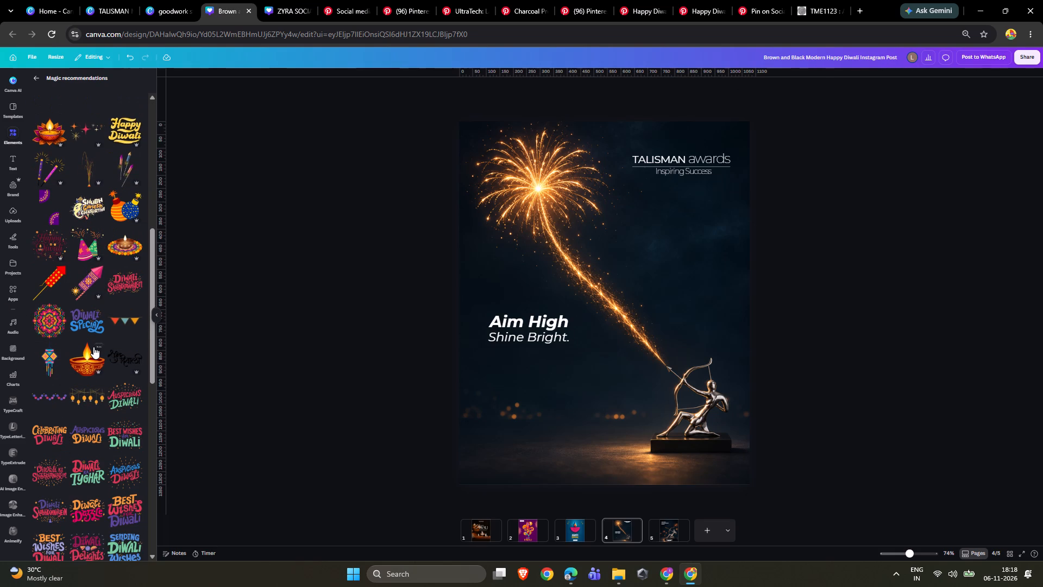
pyautogui.scroll(-4, 93, 350)
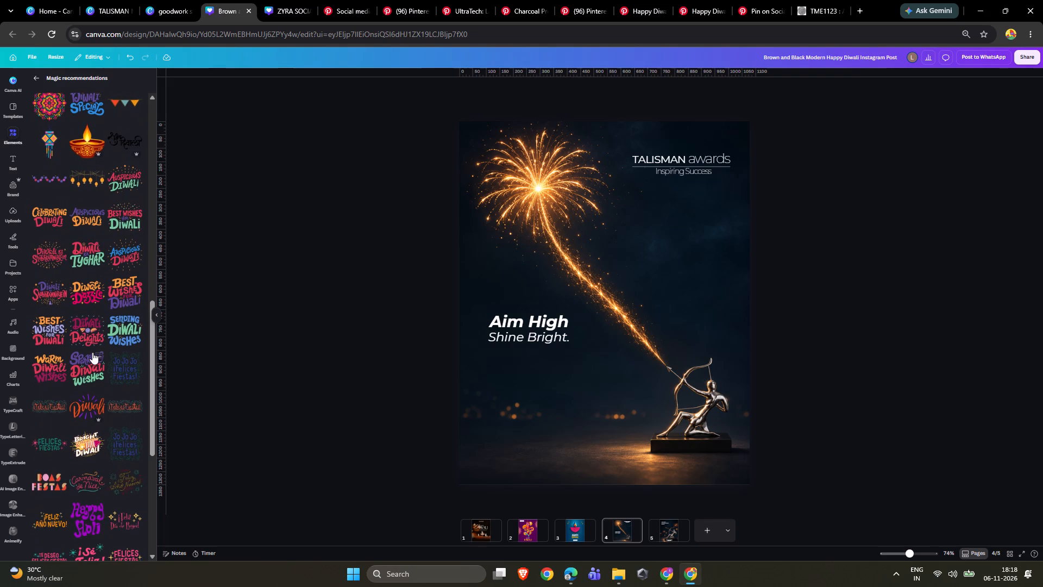
pyautogui.scroll(-4, 103, 398)
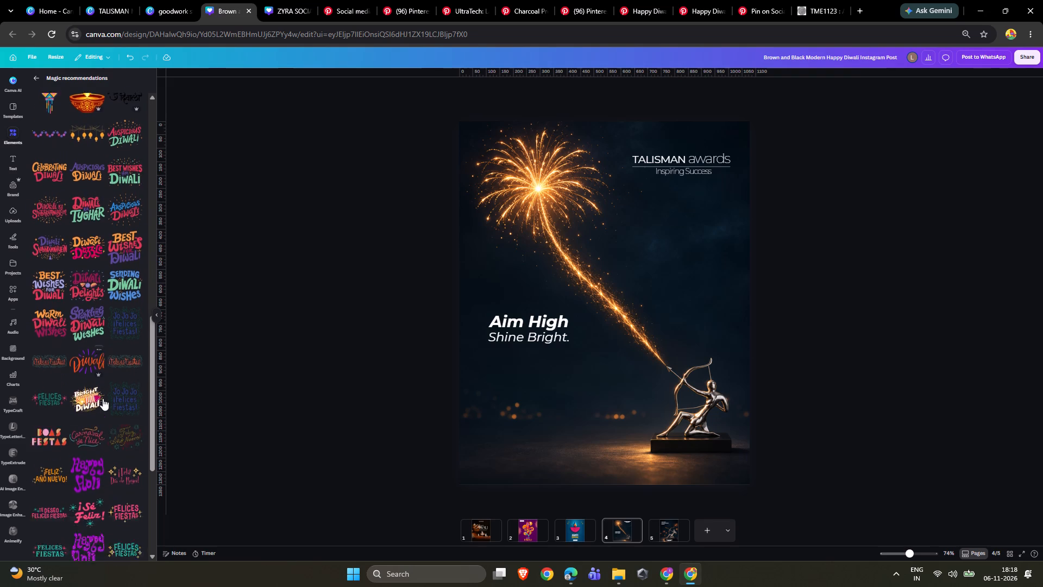
pyautogui.scroll(-5, 102, 398)
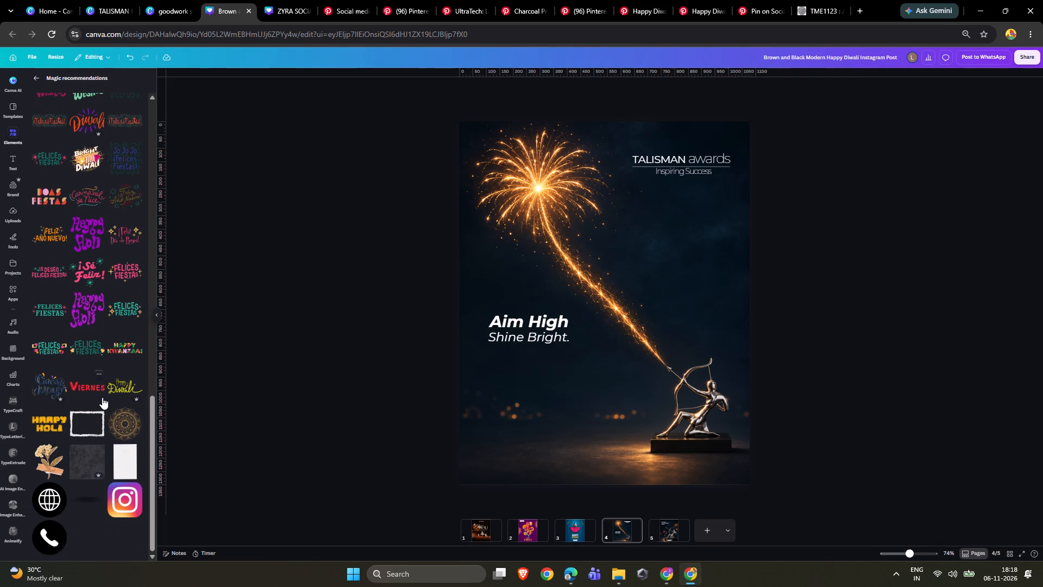
pyautogui.scroll(-2, 102, 397)
pyautogui.click(117, 385)
pyautogui.moveTo(630, 301); pyautogui.dragTo(573, 376)
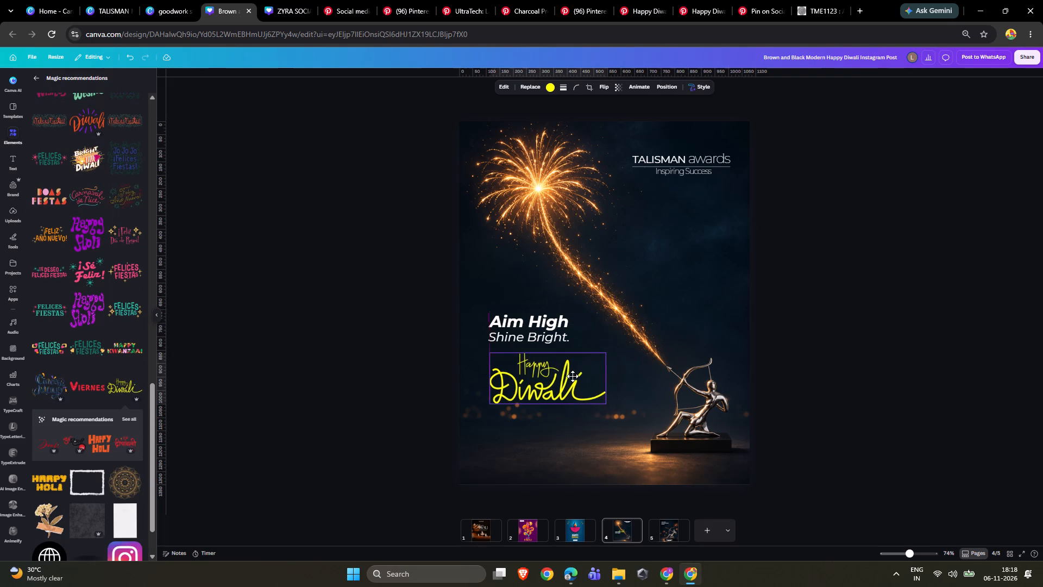
pyautogui.moveTo(573, 376); pyautogui.dragTo(570, 373)
# Recolour the handwritten "Happy Diwali" graphic white and scale it down slightly.
pyautogui.click(552, 89)
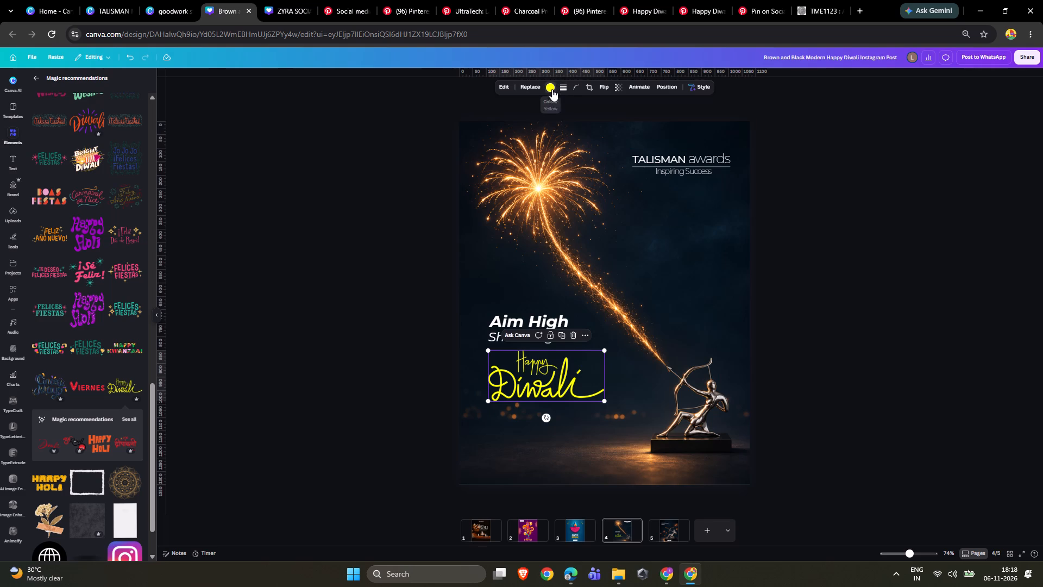
pyautogui.click(106, 129)
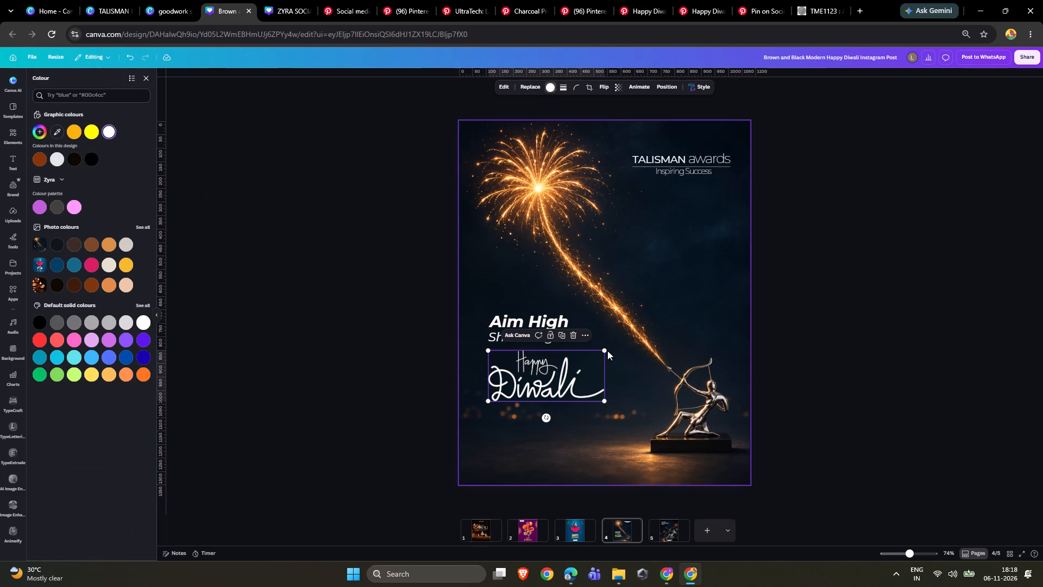
pyautogui.moveTo(605, 348); pyautogui.dragTo(596, 354)
pyautogui.doubleClick(839, 306)
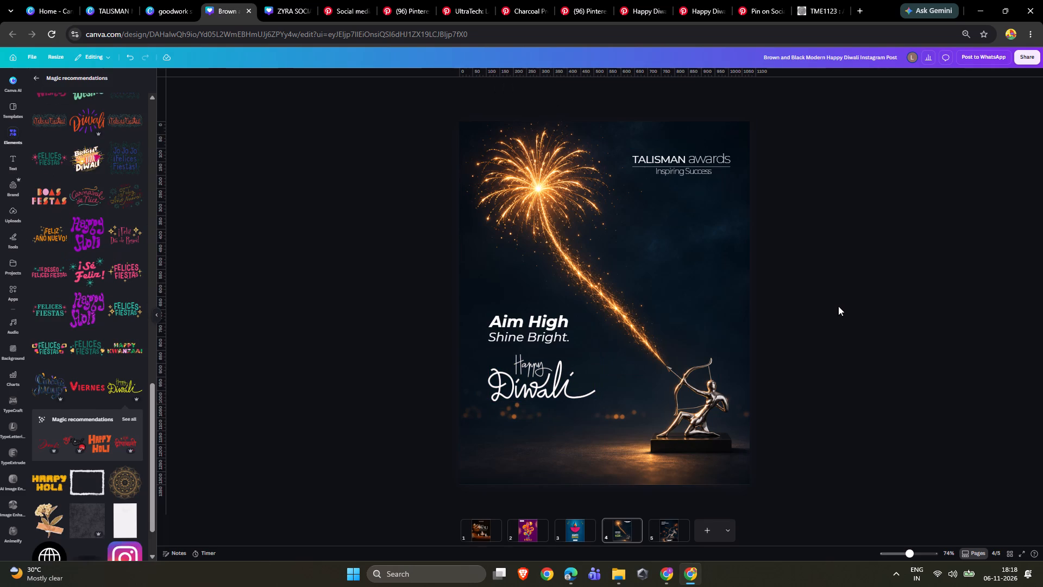
# Nudge the "Aim High" and "Shine Bright." lines together slightly upward, away from the "Happy Diwali" graphic.
pyautogui.click(544, 328)
pyautogui.keyDown('shift'); pyautogui.click(548, 322); pyautogui.keyUp('shift')
pyautogui.click(564, 334)
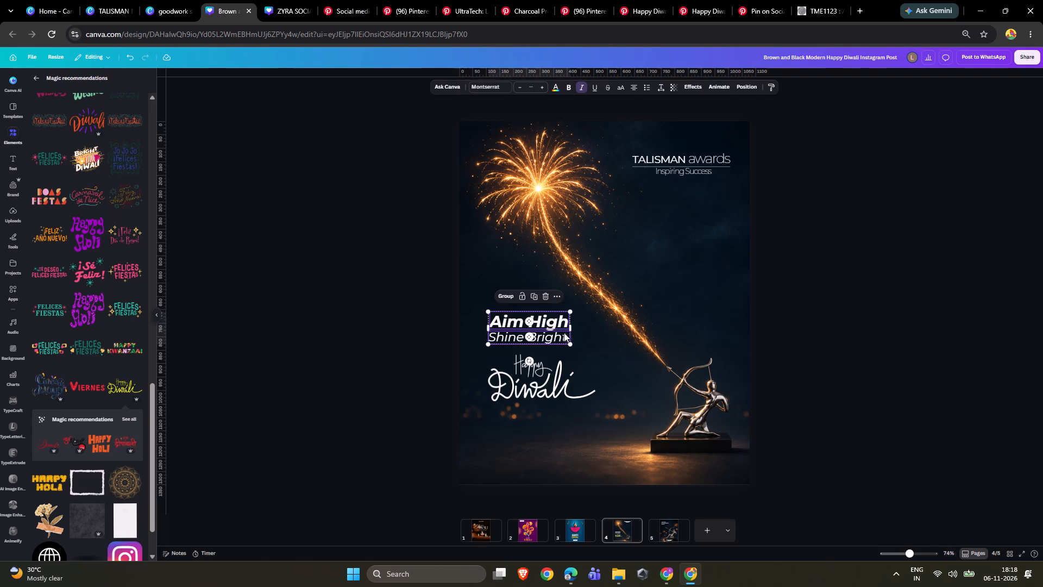
pyautogui.doubleClick(925, 330)
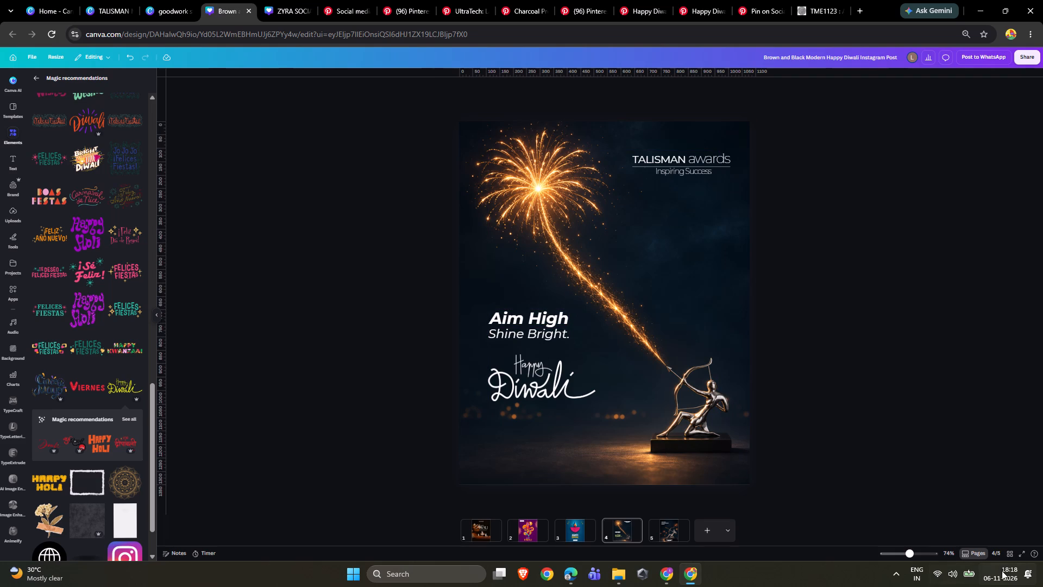
# Preview page 4 in full screen and return to the editor.
pyautogui.click(1020, 553)
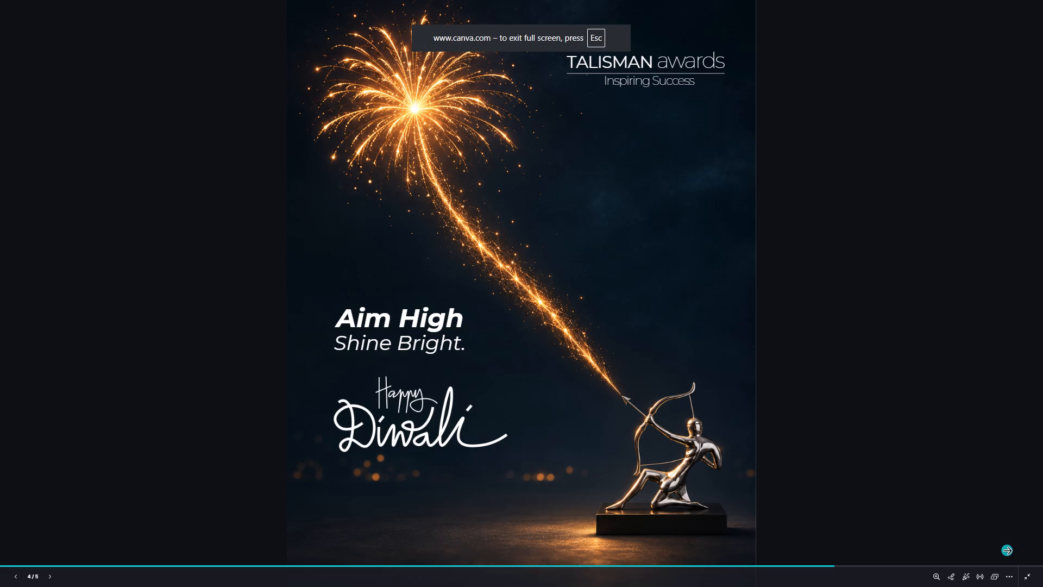
pyautogui.press('Escape')
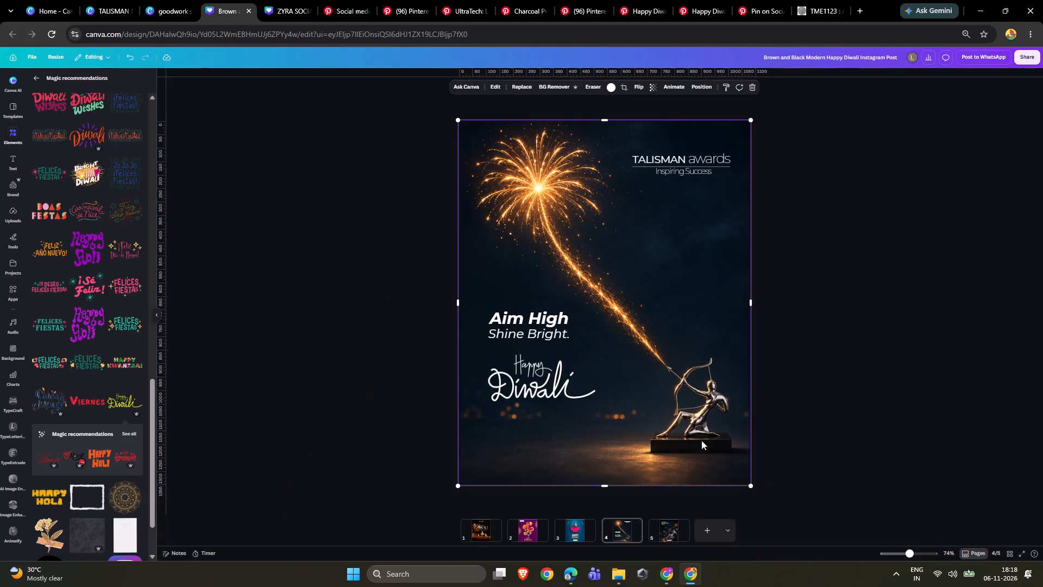
# Copy the white "Happy Diwali" graphic to page 5, left-align it beneath the three-line headline and scale it down slightly.
pyautogui.click(530, 365)
pyautogui.hotkey('ctrl', 'c')
pyautogui.click(667, 535)
pyautogui.hotkey('ctrl', 'v')
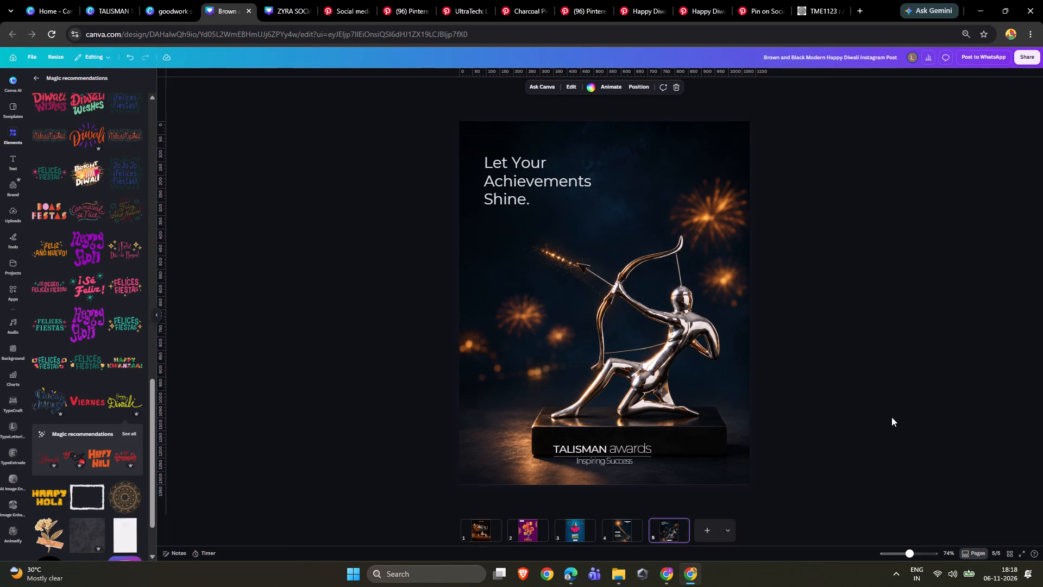
pyautogui.moveTo(538, 382); pyautogui.dragTo(524, 239)
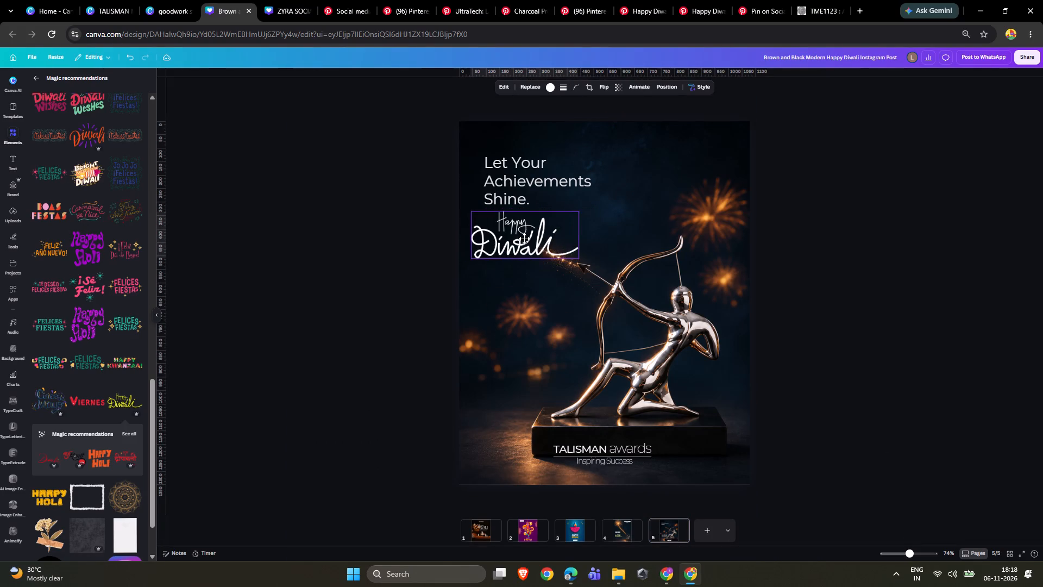
pyautogui.moveTo(524, 239); pyautogui.dragTo(532, 241)
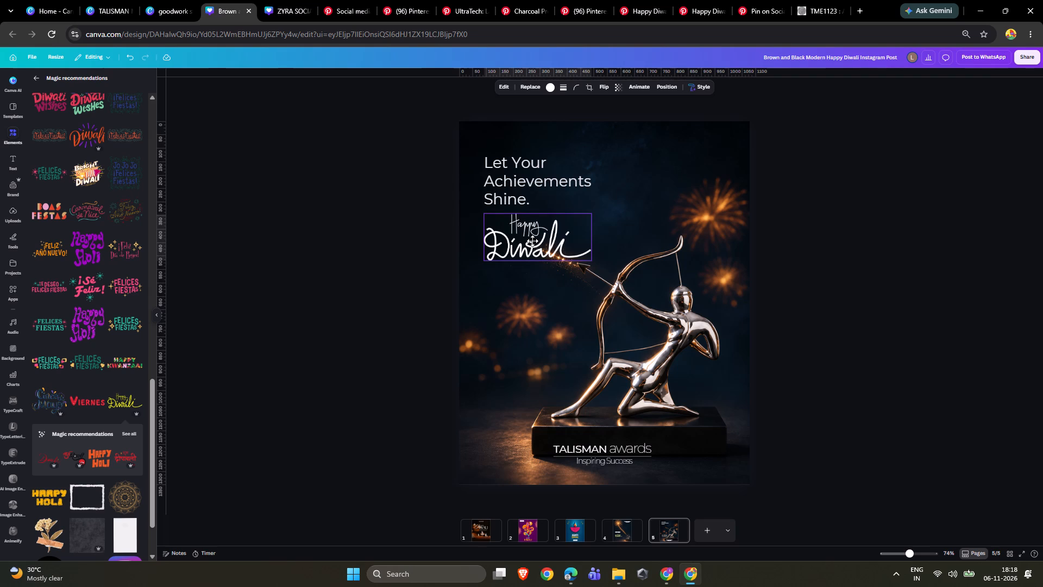
pyautogui.moveTo(532, 241); pyautogui.dragTo(532, 239)
pyautogui.moveTo(590, 258); pyautogui.dragTo(579, 255)
pyautogui.moveTo(1042, 203); pyautogui.dragTo(1038, 203)
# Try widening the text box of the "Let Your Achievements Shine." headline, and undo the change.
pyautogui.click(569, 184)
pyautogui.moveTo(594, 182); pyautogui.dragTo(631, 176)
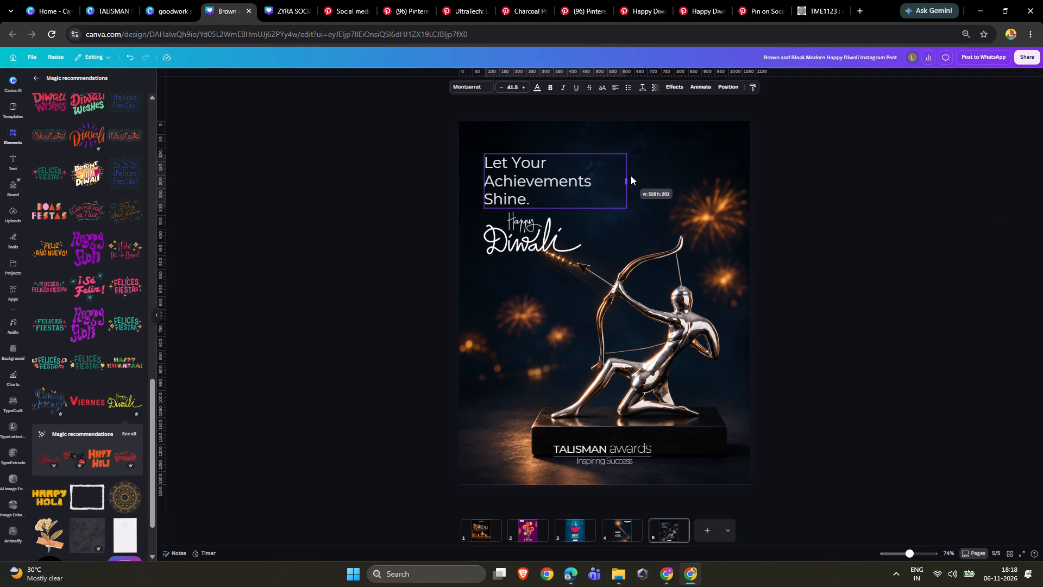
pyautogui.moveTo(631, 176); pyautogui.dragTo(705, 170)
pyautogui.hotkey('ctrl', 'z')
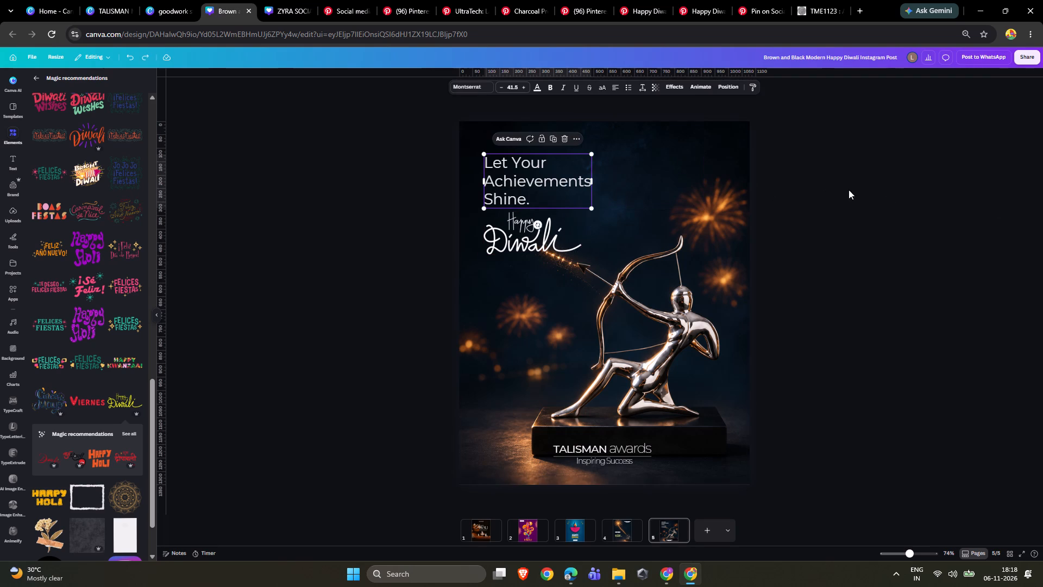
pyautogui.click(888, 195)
# Move the page 5 headline and its "Happy Diwali" graphic together slightly upward, clear of the arrow's sparks.
pyautogui.click(528, 179)
pyautogui.keyDown('shift'); pyautogui.click(563, 241); pyautogui.keyUp('shift')
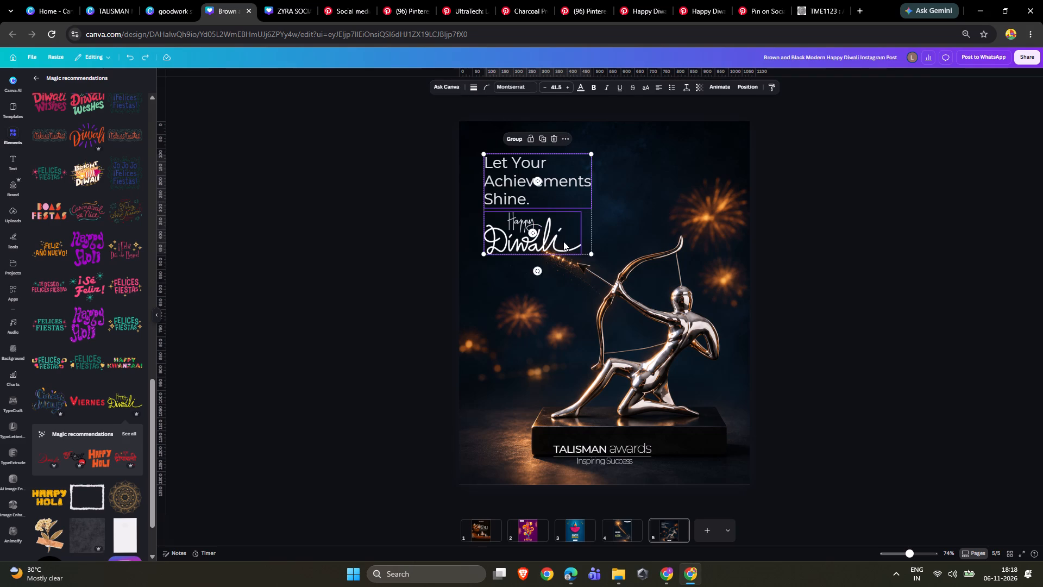
pyautogui.moveTo(566, 245); pyautogui.dragTo(565, 236)
pyautogui.doubleClick(883, 213)
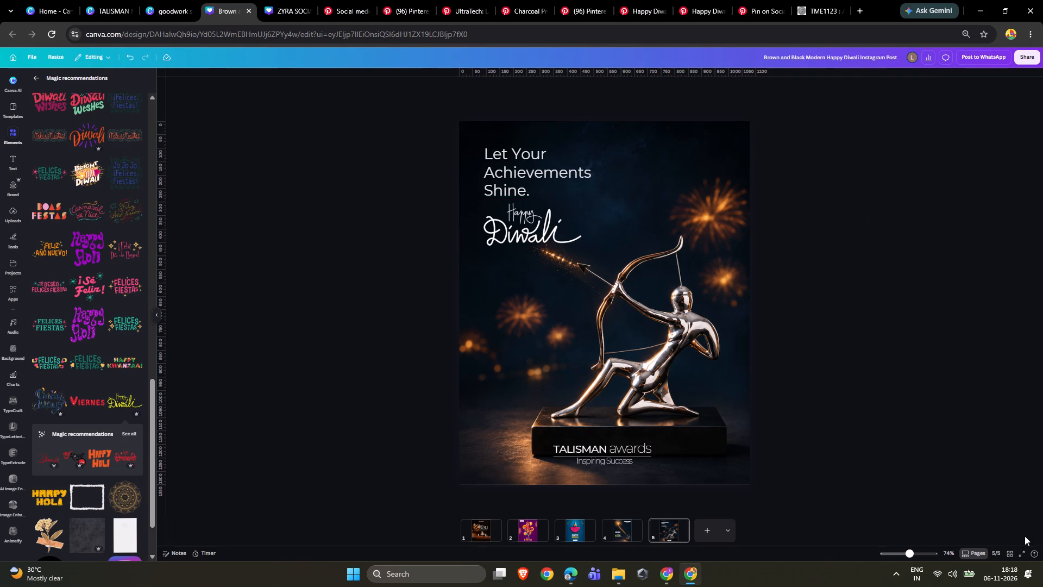
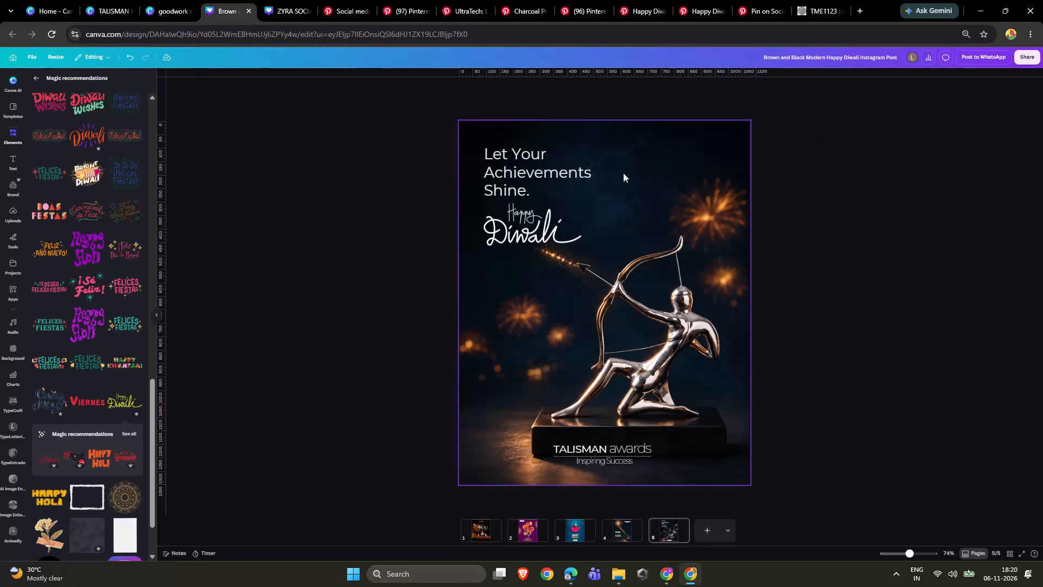
# Scale the "Let Your Achievements Shine." headline on page 5 down slightly, closer to the width of the "Happy Diwali" graphic beneath it.
pyautogui.click(586, 171)
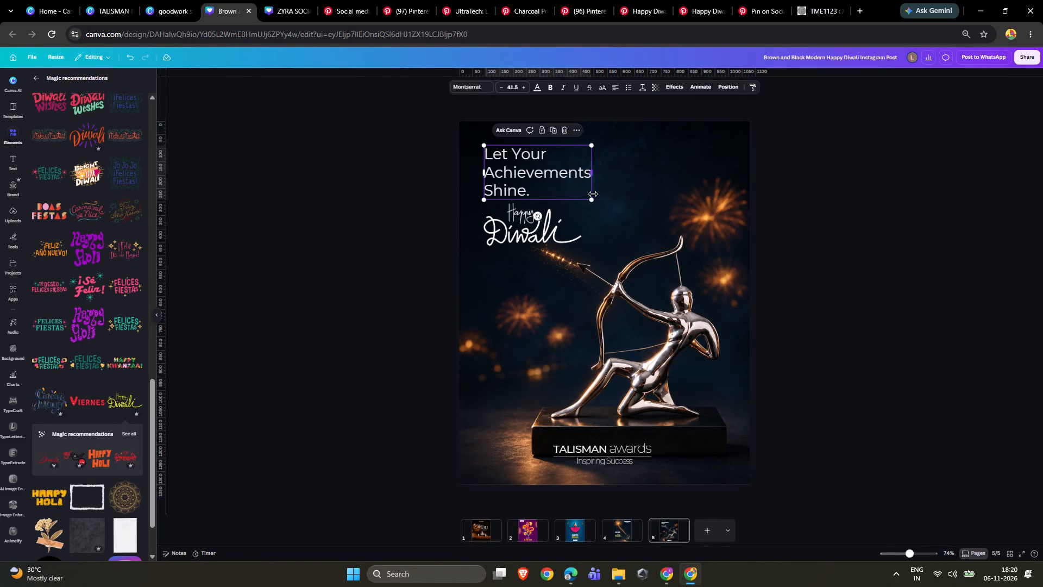
pyautogui.moveTo(593, 198); pyautogui.dragTo(590, 190)
pyautogui.doubleClick(822, 184)
pyautogui.keyDown('ctrl'); pyautogui.scroll(3, 761, 180); pyautogui.keyUp('ctrl')
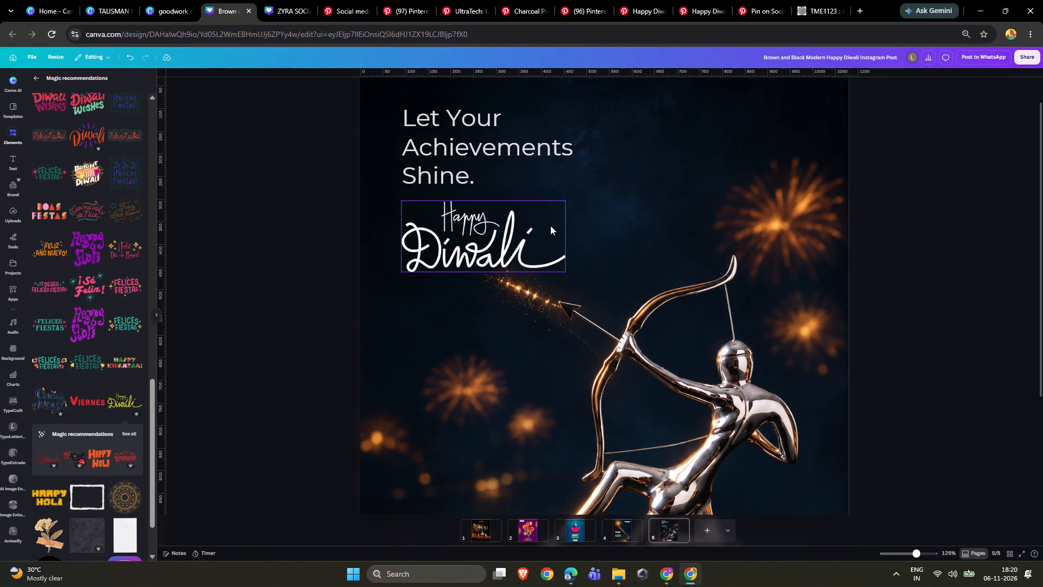
pyautogui.click(518, 242)
pyautogui.keyDown('ctrl'); pyautogui.scroll(-4, 518, 237); pyautogui.keyUp('ctrl')
pyautogui.doubleClick(902, 255)
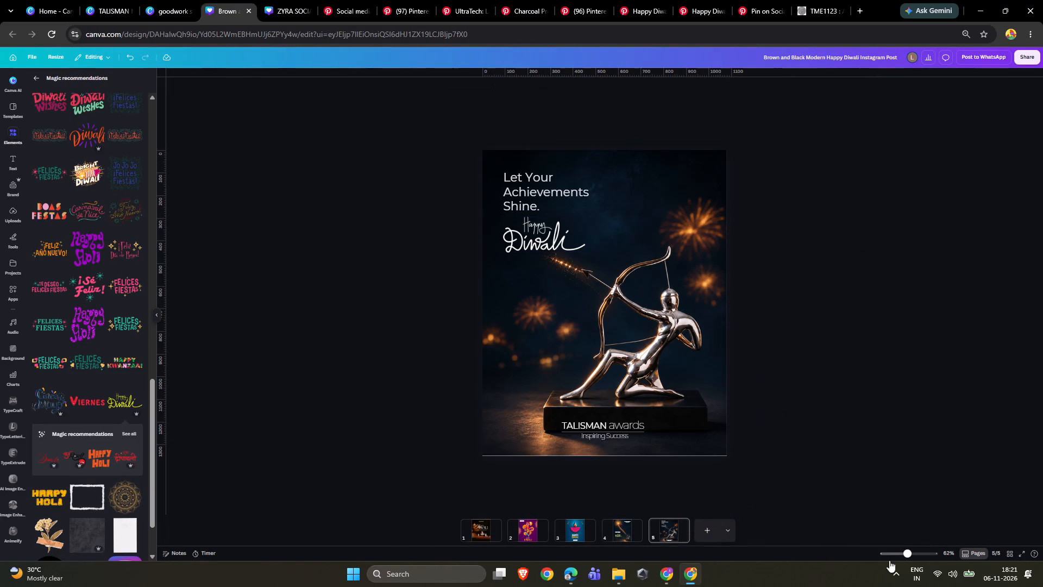
# Preview page 5 and the preceding page 4 in full screen, and return to the editor.
pyautogui.click(1021, 554)
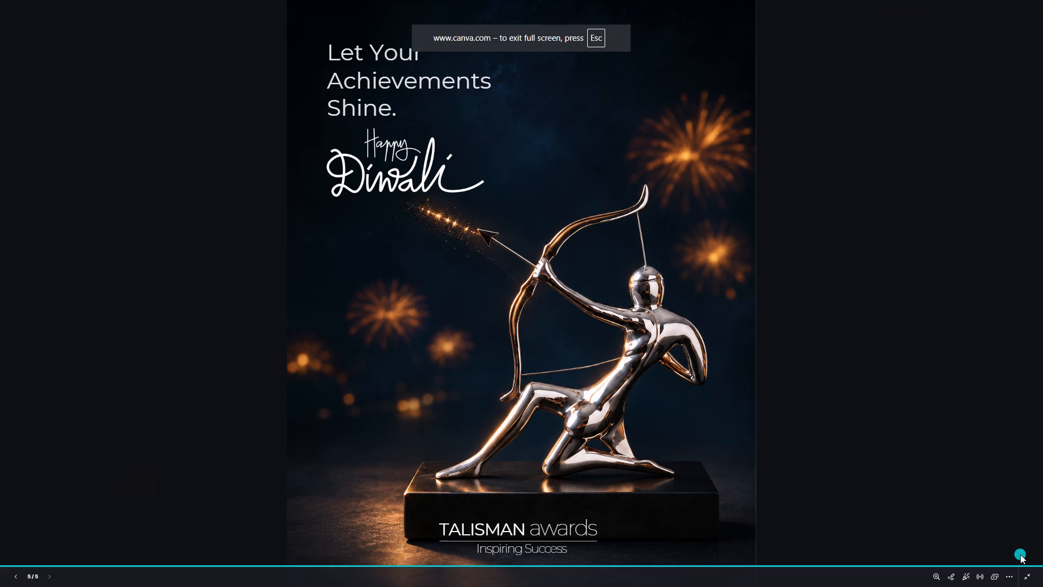
pyautogui.click(0, 344)
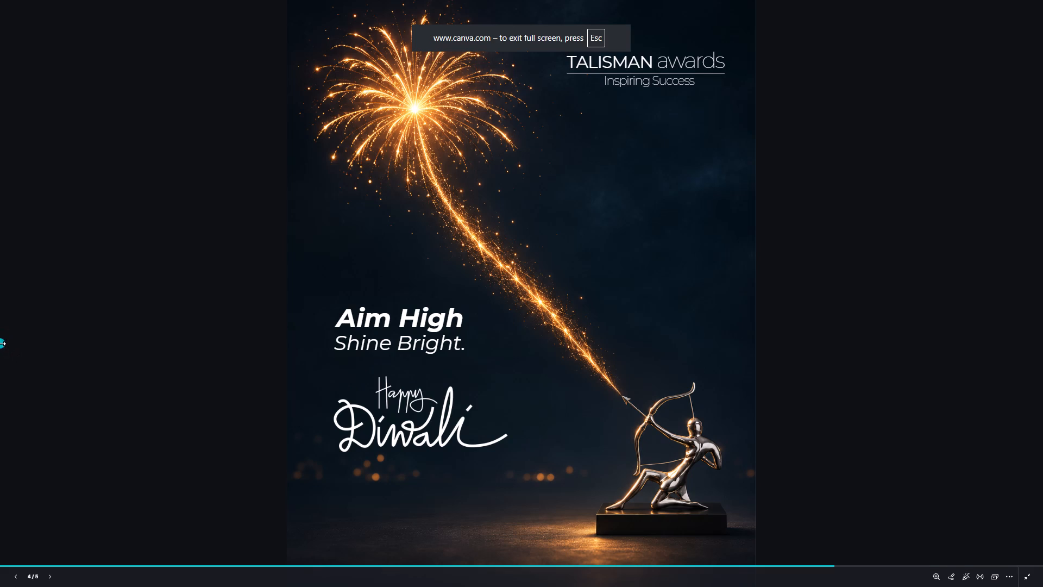
pyautogui.press('Escape')
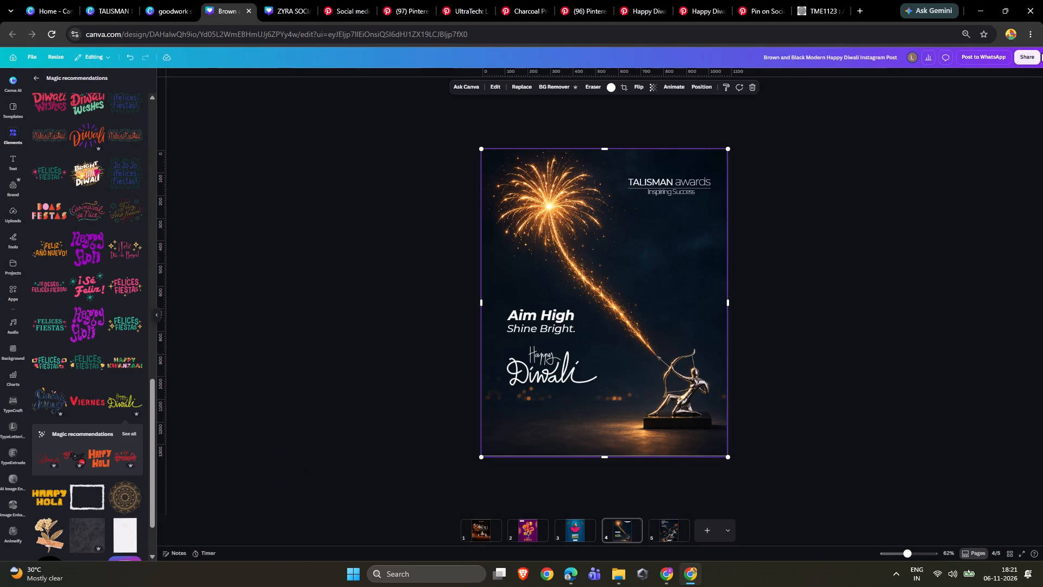
# Download only page 4, the "Aim High Shine Bright." post, as a PNG.
pyautogui.click(1032, 54)
pyautogui.click(912, 224)
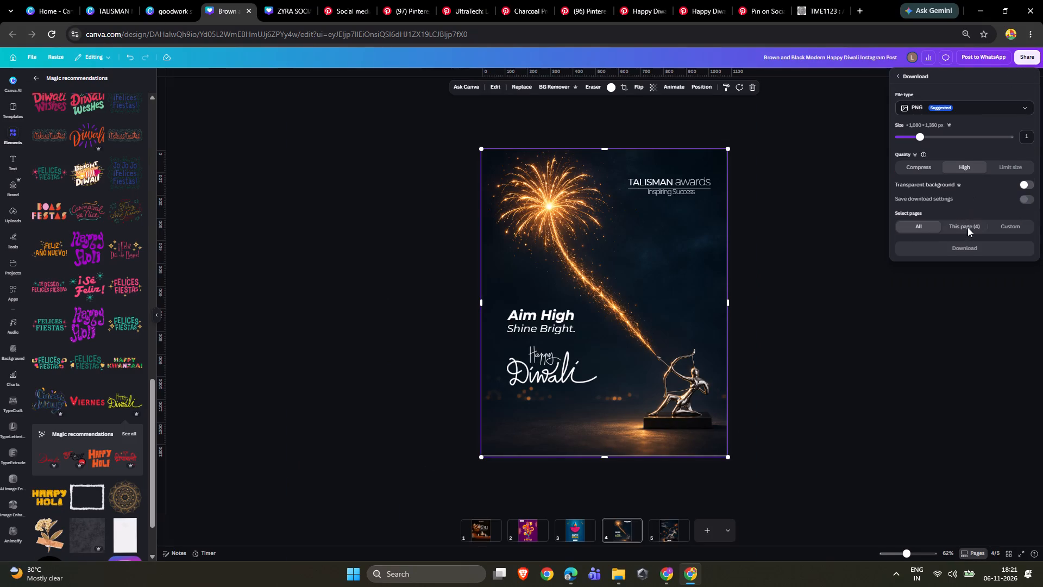
pyautogui.click(967, 227)
pyautogui.click(970, 249)
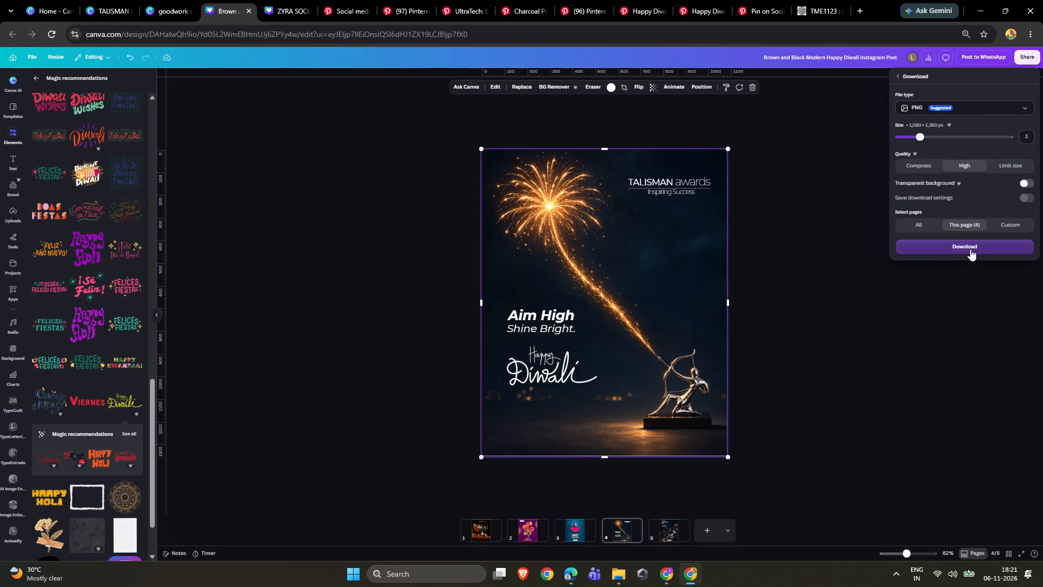
# Download only page 5, the "Let Your Achievements Shine." post, as a PNG.
pyautogui.click(667, 532)
pyautogui.click(1020, 57)
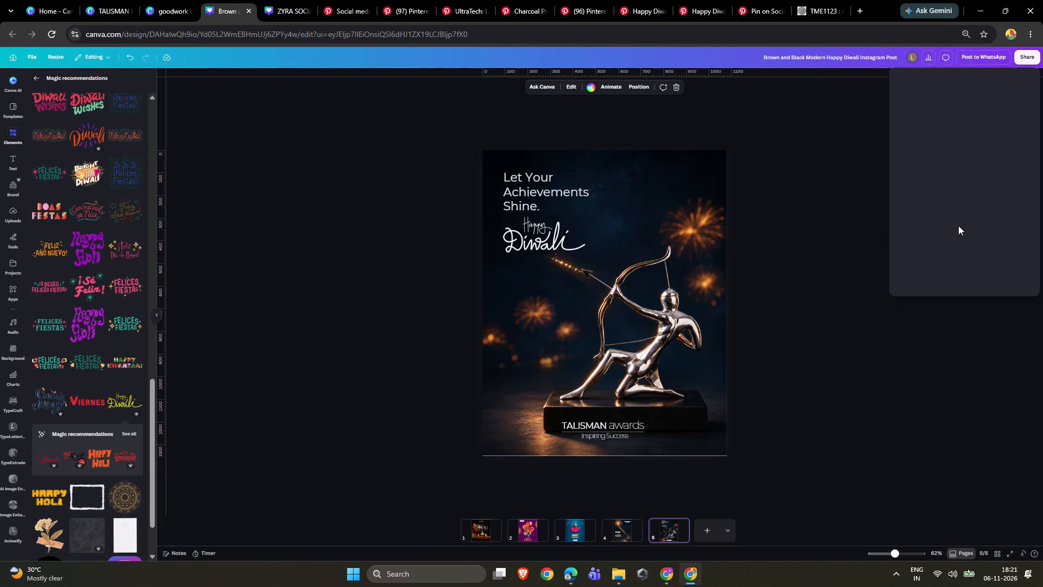
pyautogui.click(906, 223)
pyautogui.click(966, 225)
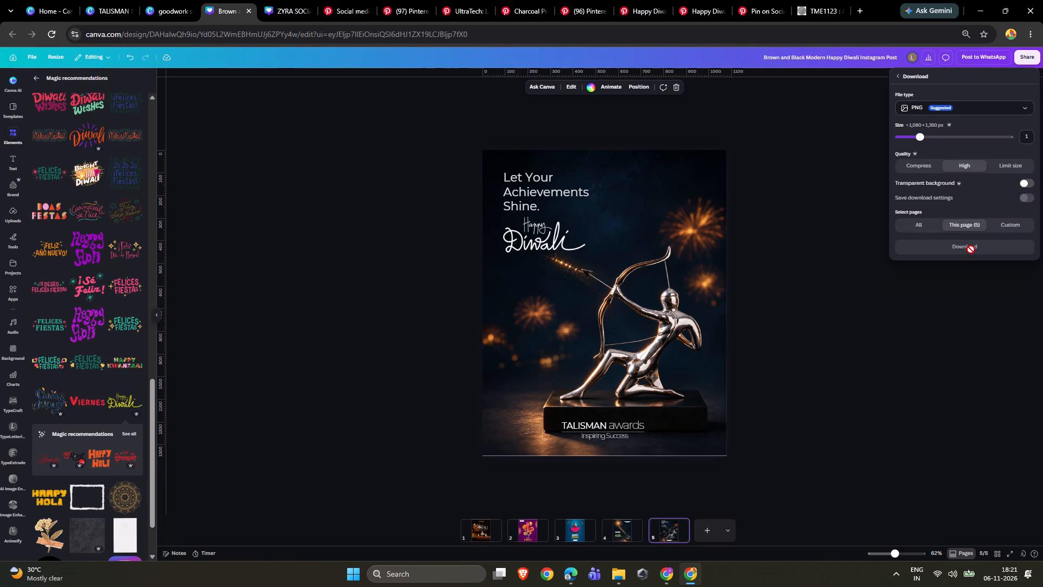
# Start the PNG download of page 5, the "Let Your Achievements Shine." post.
pyautogui.click(971, 249)
# Download only page 3, the blue GOODWORK "Happy Diwali" post with the pink paper diya, as a PNG.
pyautogui.click(560, 533)
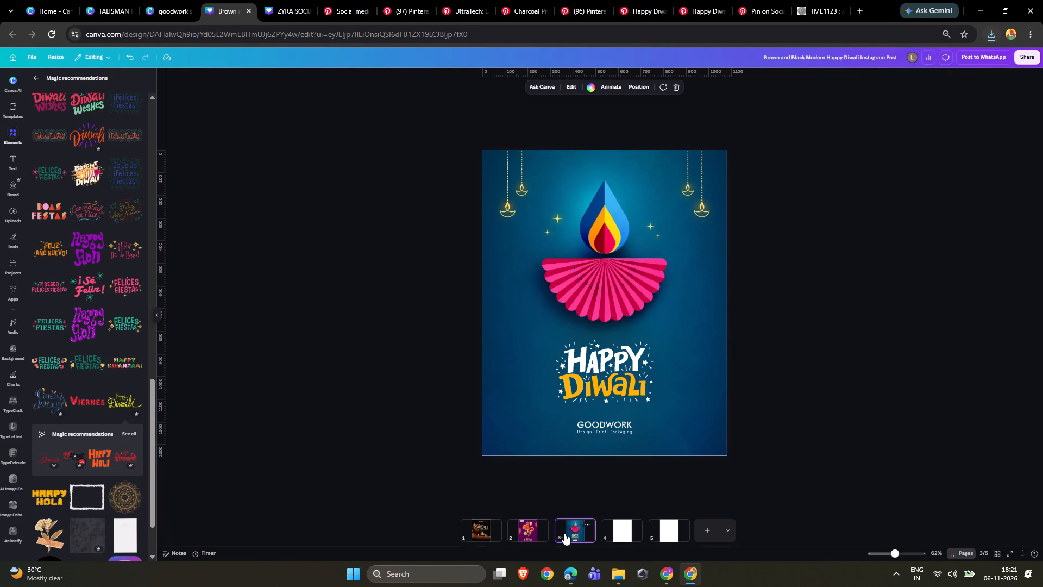
pyautogui.click(1026, 63)
pyautogui.click(904, 229)
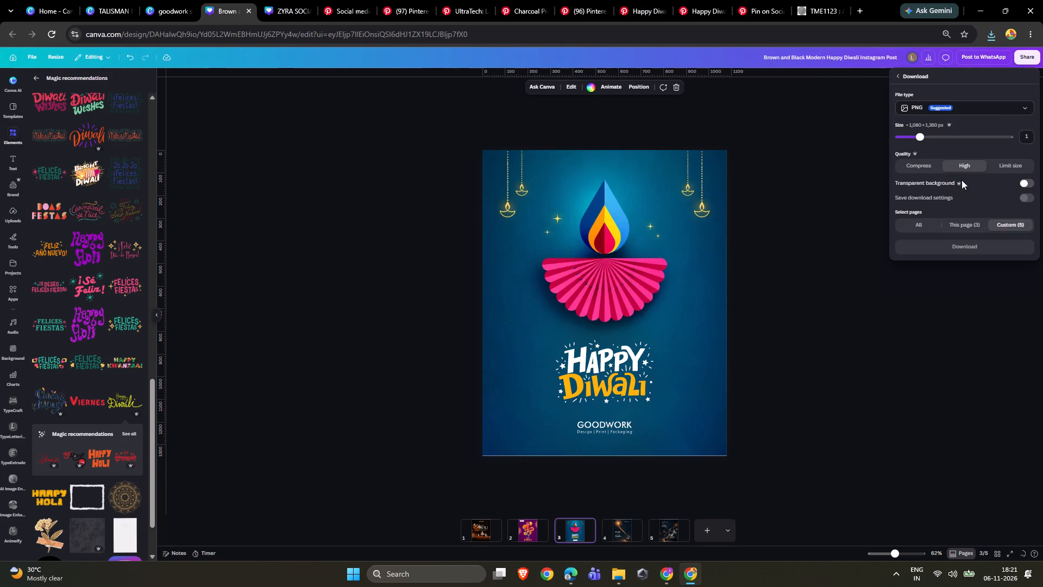
pyautogui.click(964, 226)
pyautogui.click(969, 249)
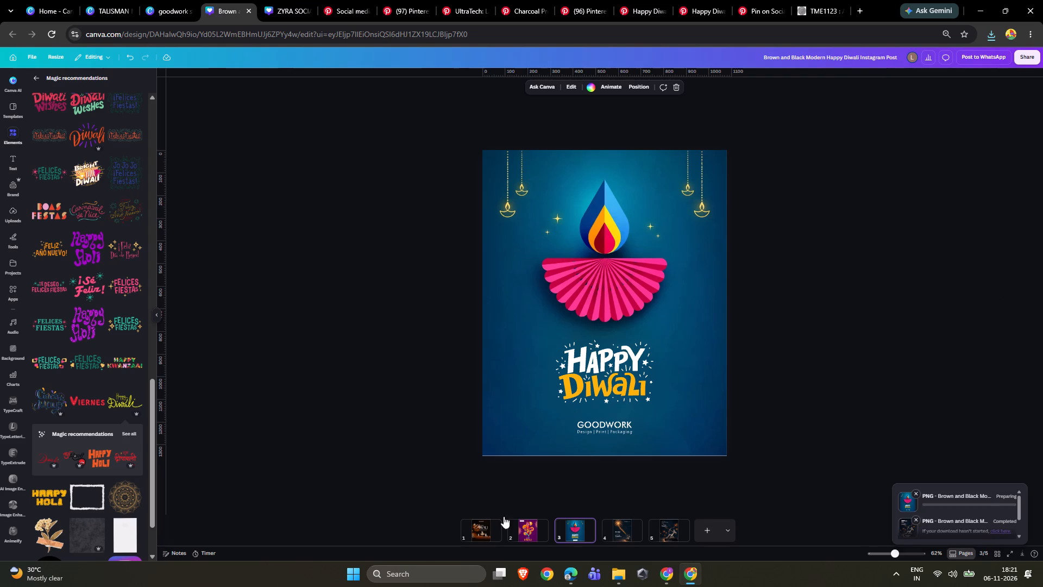
# Download only page 2, the purple GOODWORK "Happy Diwali" post with the lantern and diyas, as a PNG.
pyautogui.click(528, 522)
pyautogui.click(1026, 61)
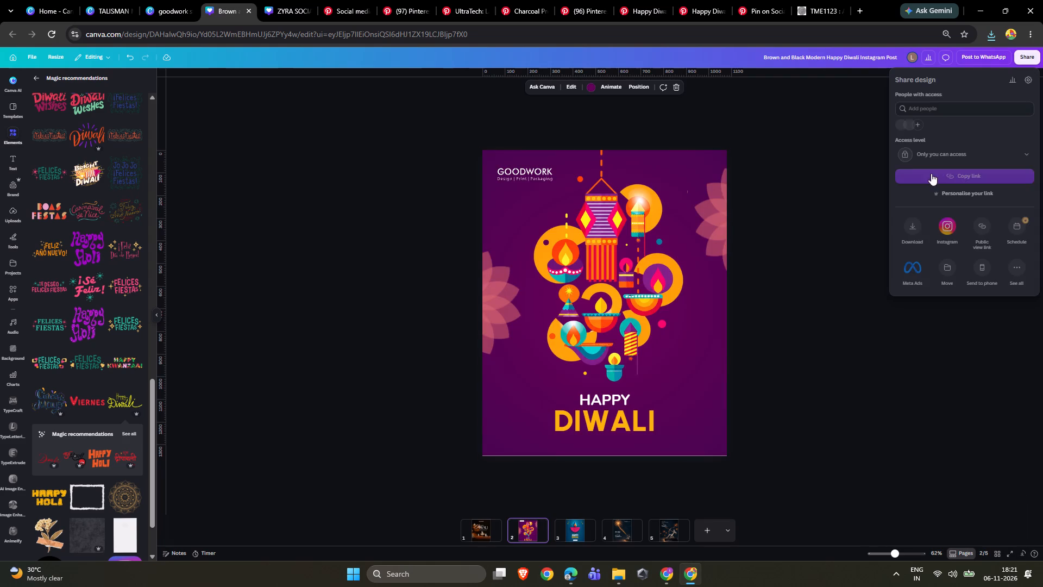
pyautogui.click(914, 223)
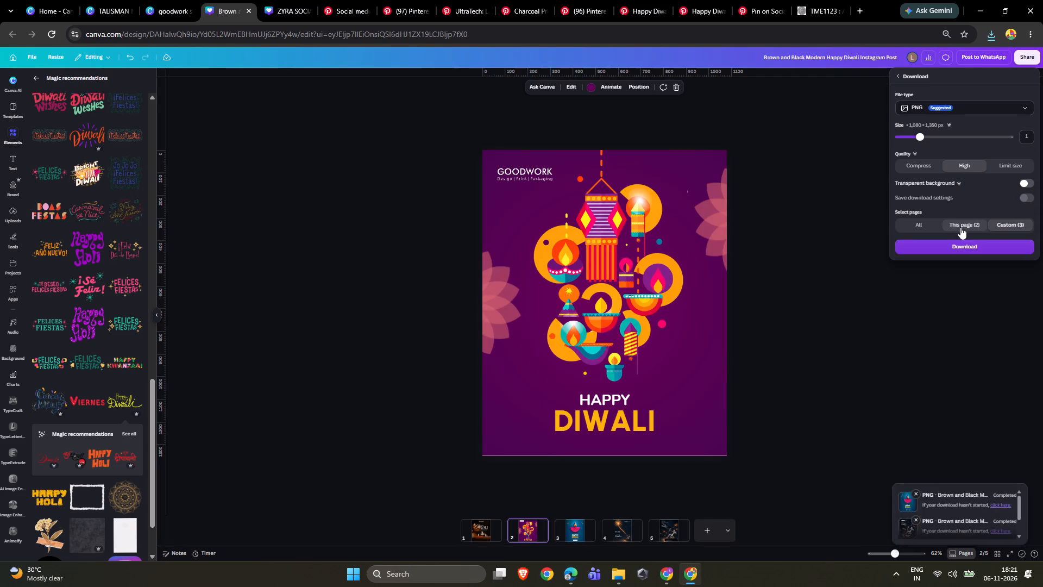
pyautogui.click(960, 227)
pyautogui.click(963, 249)
# Download only page 1, the dark GOODWORK "Happy Diwali" post with the lit clay diyas, as a PNG.
pyautogui.click(483, 534)
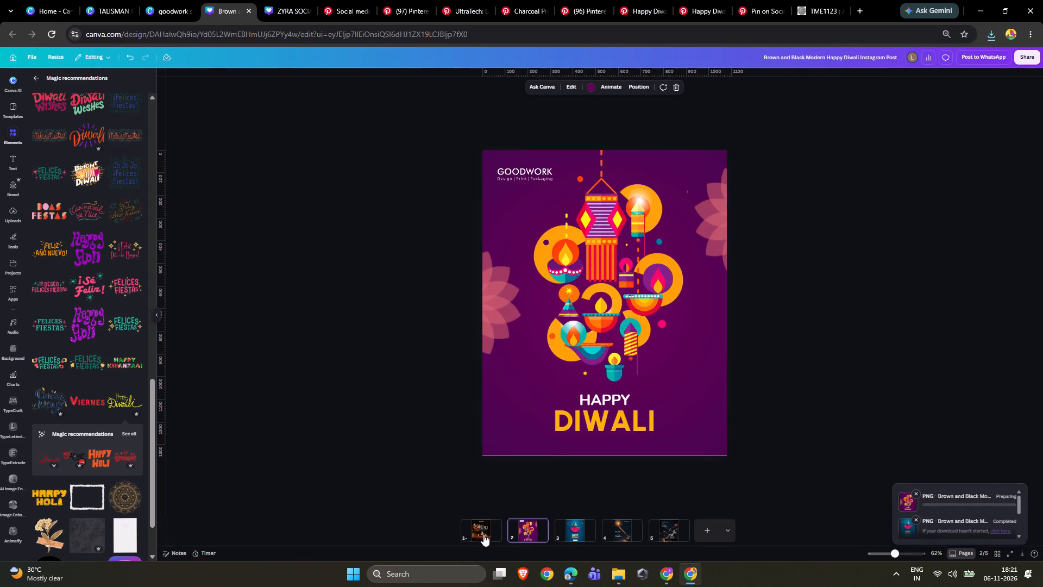
pyautogui.click(1028, 60)
pyautogui.click(915, 230)
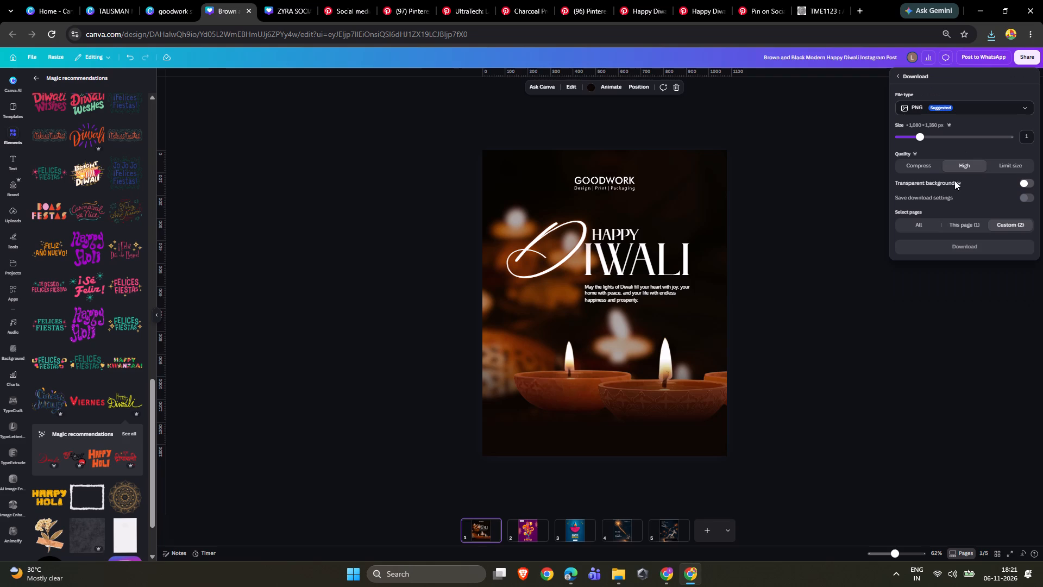
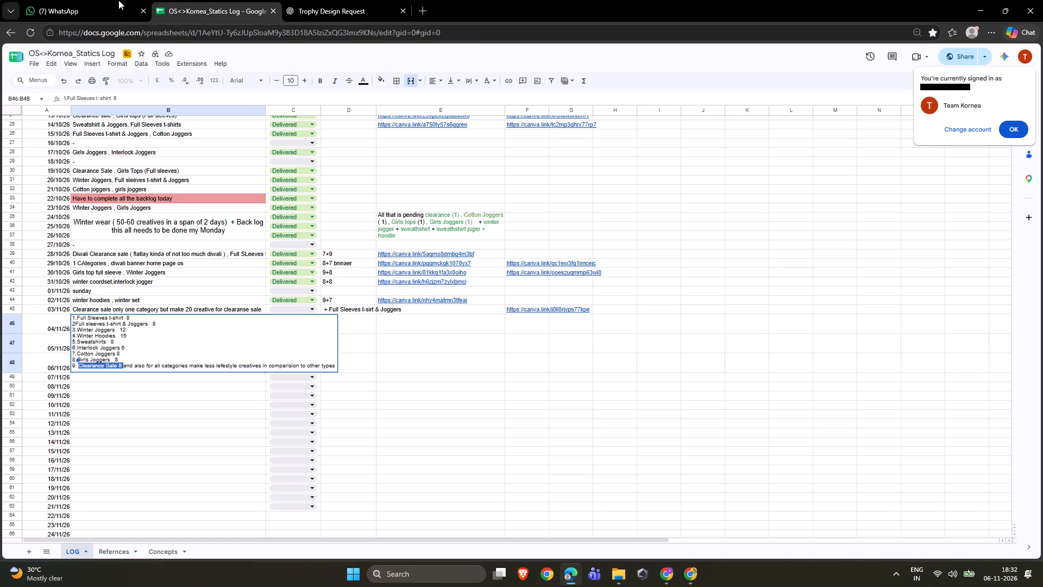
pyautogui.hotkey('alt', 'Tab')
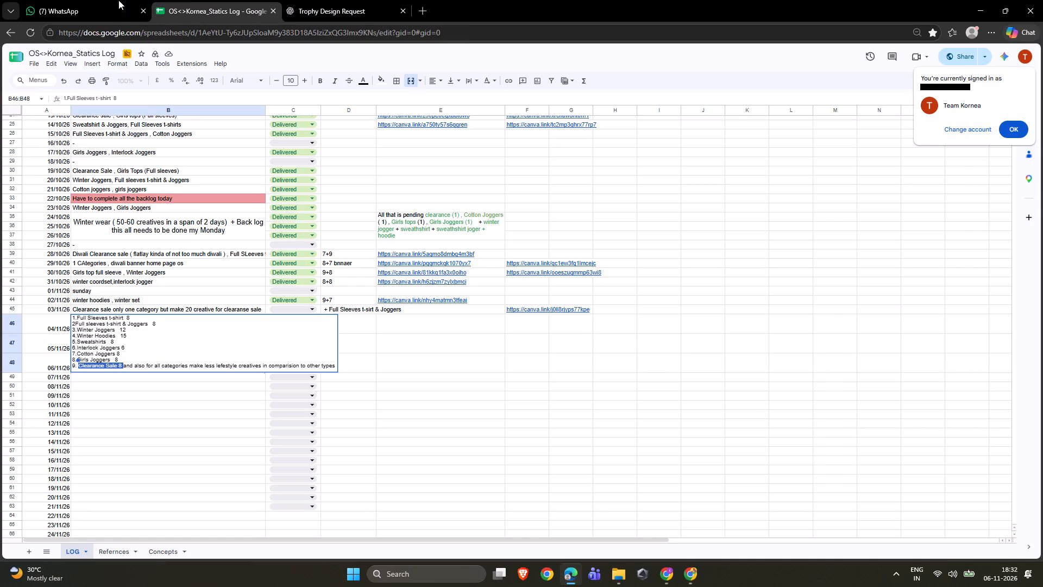